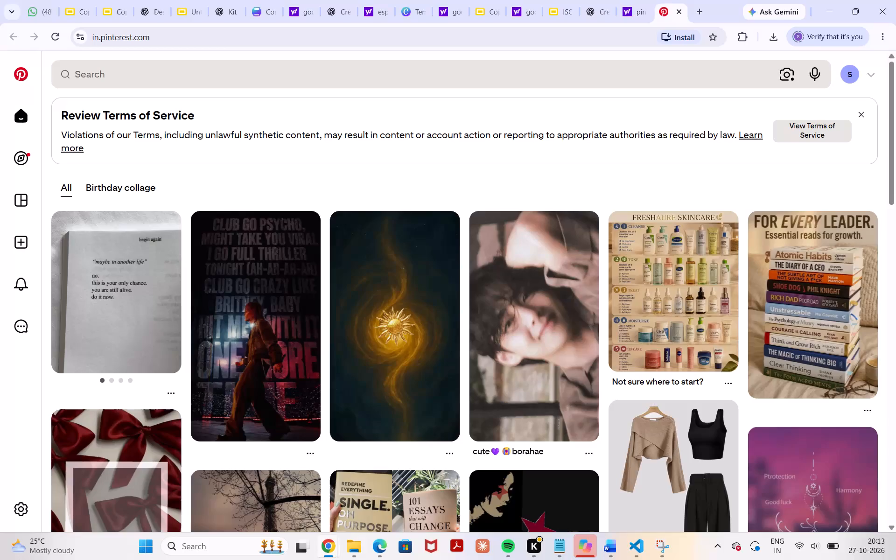
# Search Pinterest for "rocket posters" and skim the first results.
pyautogui.click(539, 73)
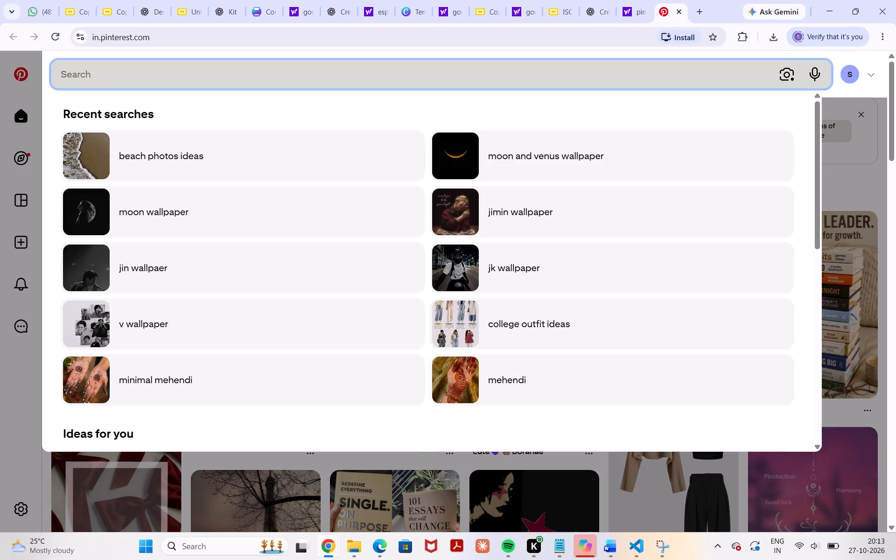
pyautogui.write('ro')
pyautogui.press('c')
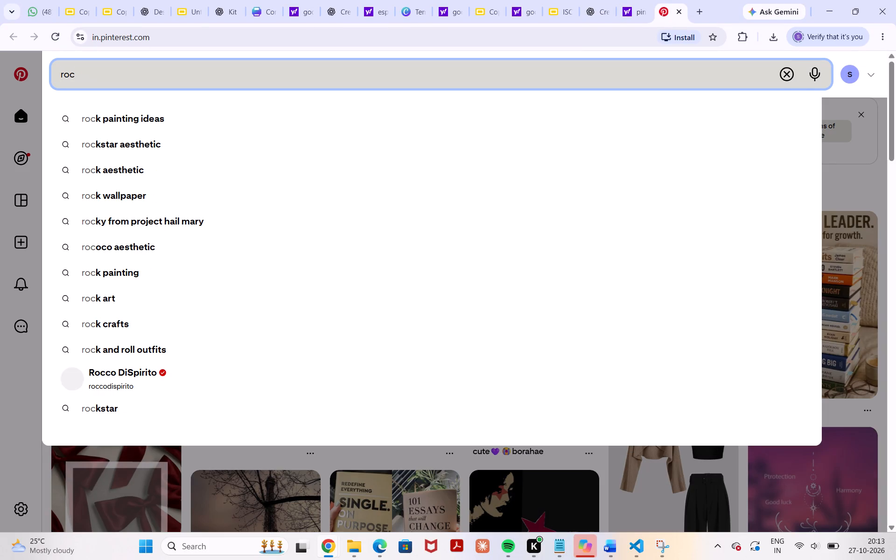
pyautogui.press('j')
pyautogui.press('BackSpace')
pyautogui.write('ket')
pyautogui.press('space')
pyautogui.write('posters')
pyautogui.press('Return')
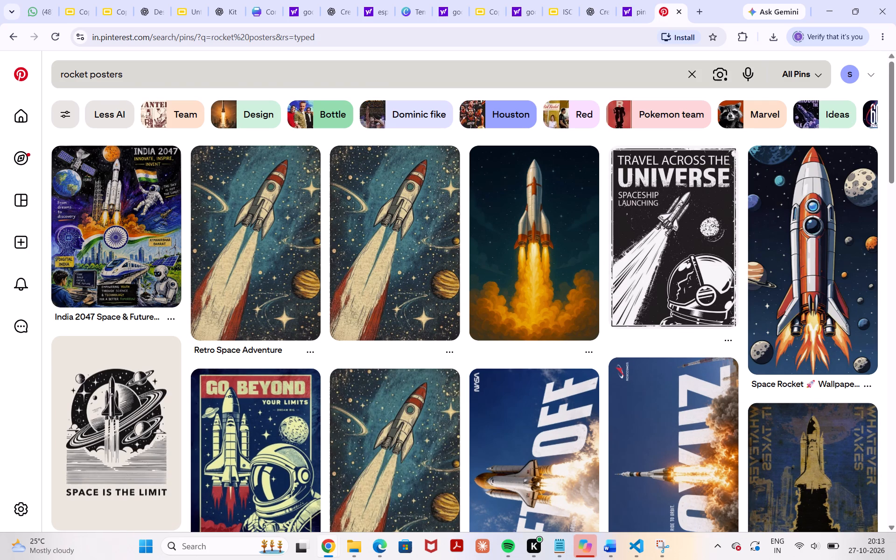
pyautogui.scroll(-1, 539, 73)
pyautogui.scroll(1, 539, 73)
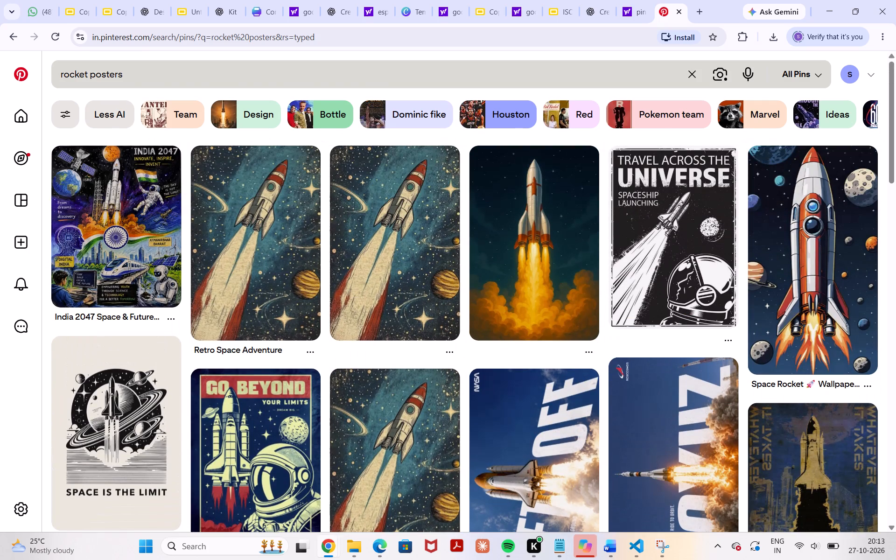
pyautogui.scroll(-2, 539, 73)
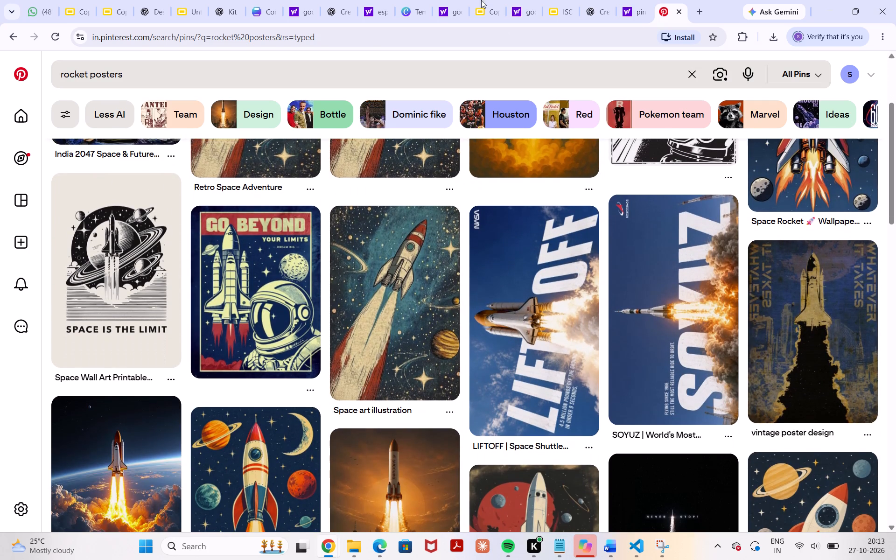
pyautogui.scroll(-3, 459, 185)
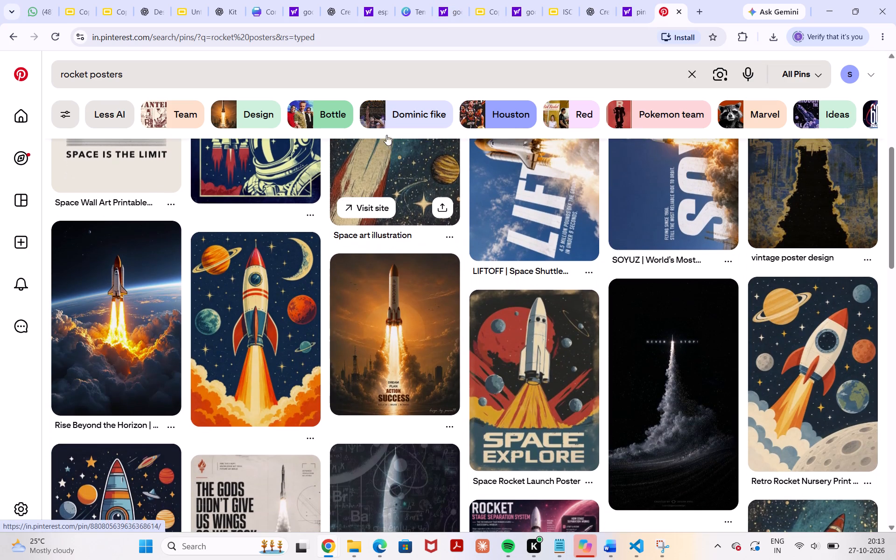
# Refine the search to "rocket club event posters".
pyautogui.click(329, 73)
pyautogui.press('BackSpace')
pyautogui.press('BackSpace')
pyautogui.press('BackSpace')
pyautogui.press('BackSpace')
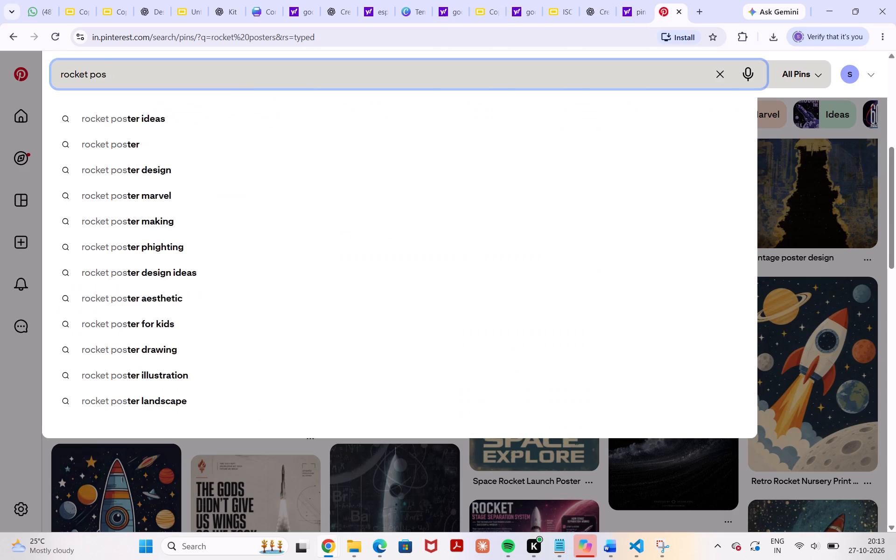
pyautogui.press('BackSpace')
pyautogui.press('BackSpace')
pyautogui.press('BackSpace')
pyautogui.write('club event posters')
pyautogui.press('Return')
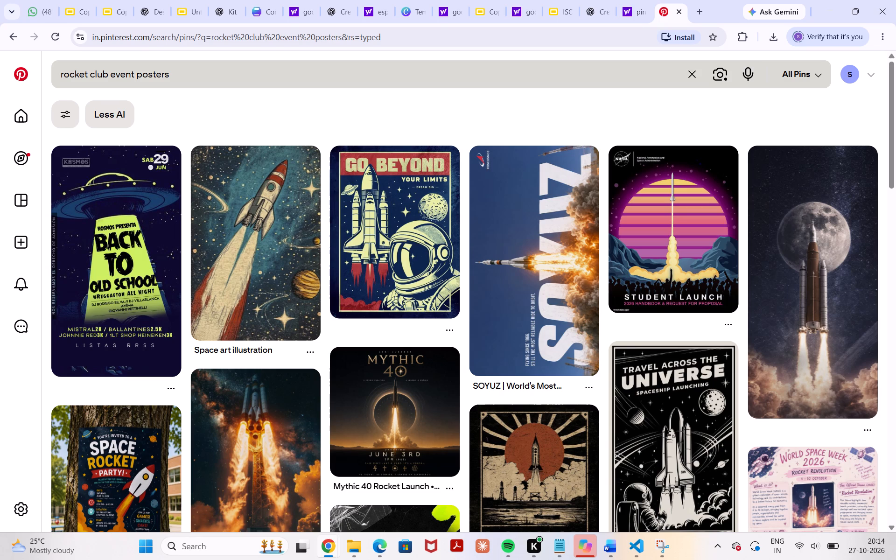
# Look through the rocket club event poster results for a design to use as a reference.
pyautogui.scroll(-4, 329, 73)
pyautogui.scroll(-6, 405, 308)
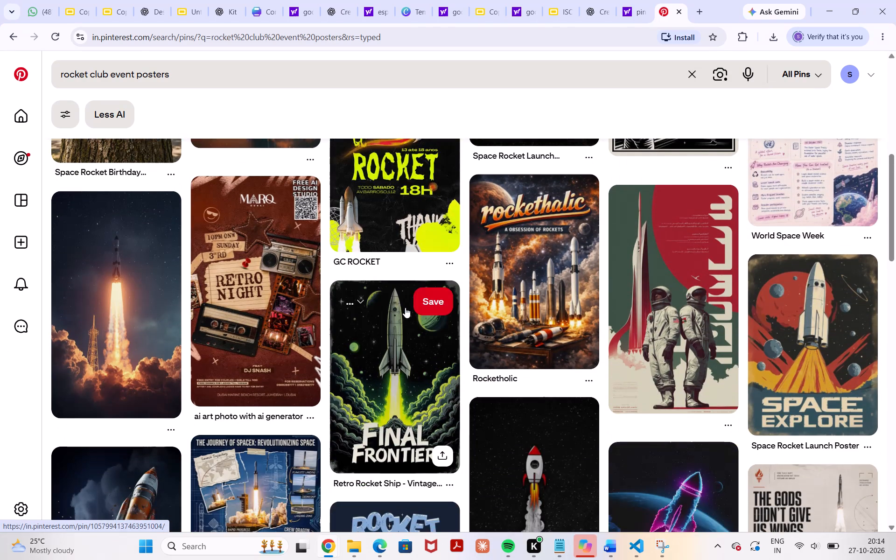
pyautogui.scroll(-3, 405, 308)
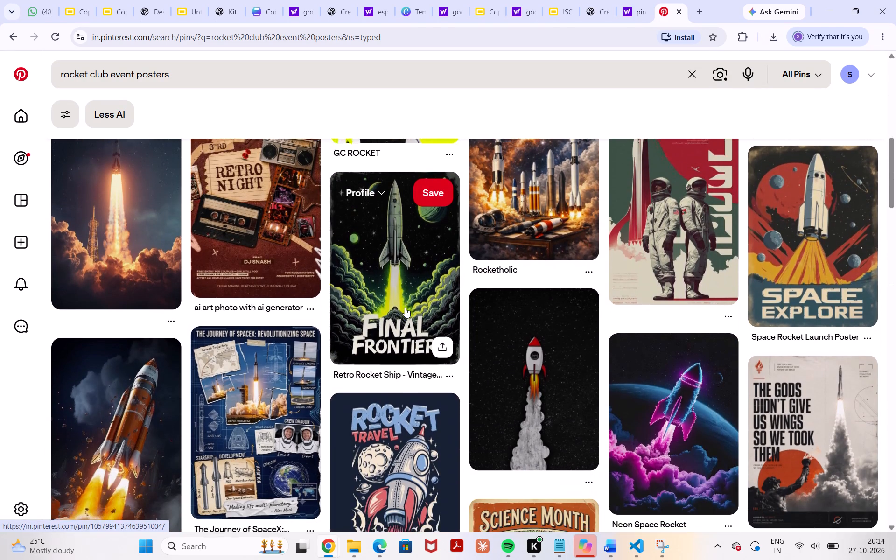
pyautogui.scroll(2, 405, 308)
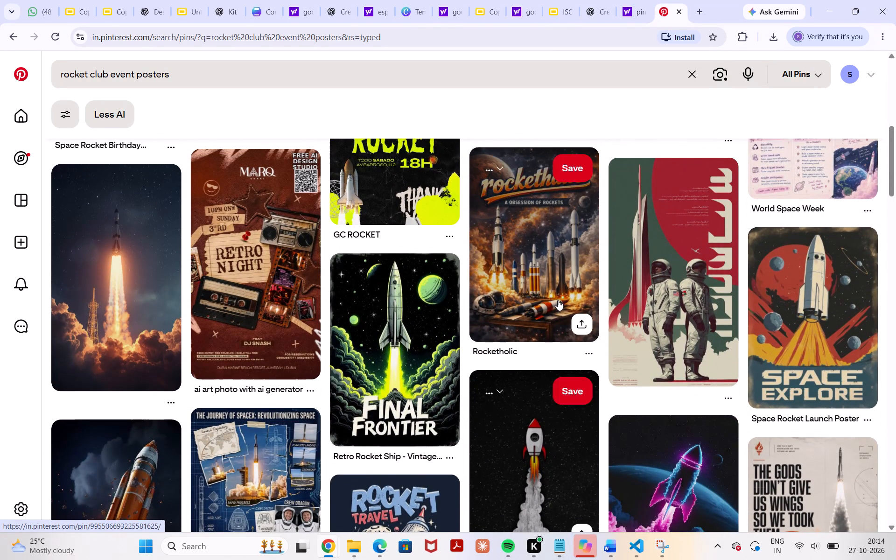
pyautogui.scroll(-3, 558, 300)
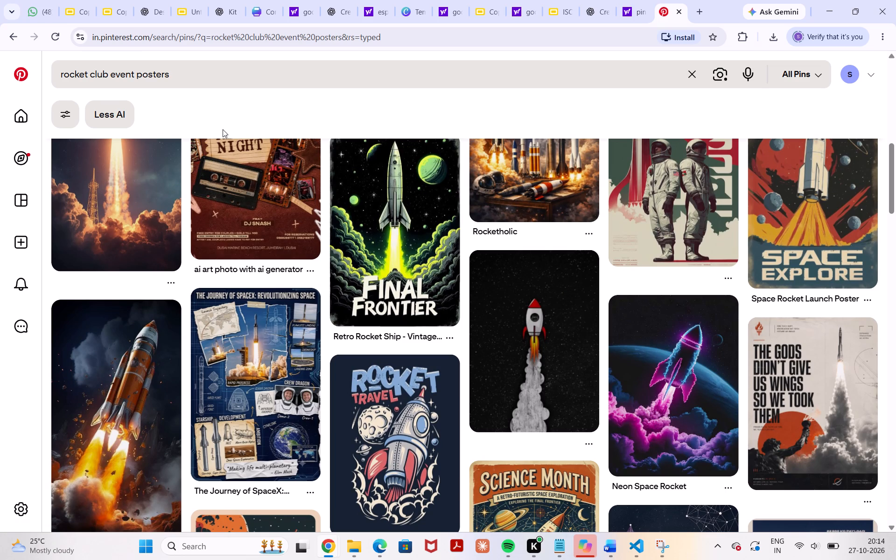
pyautogui.scroll(-4, 223, 129)
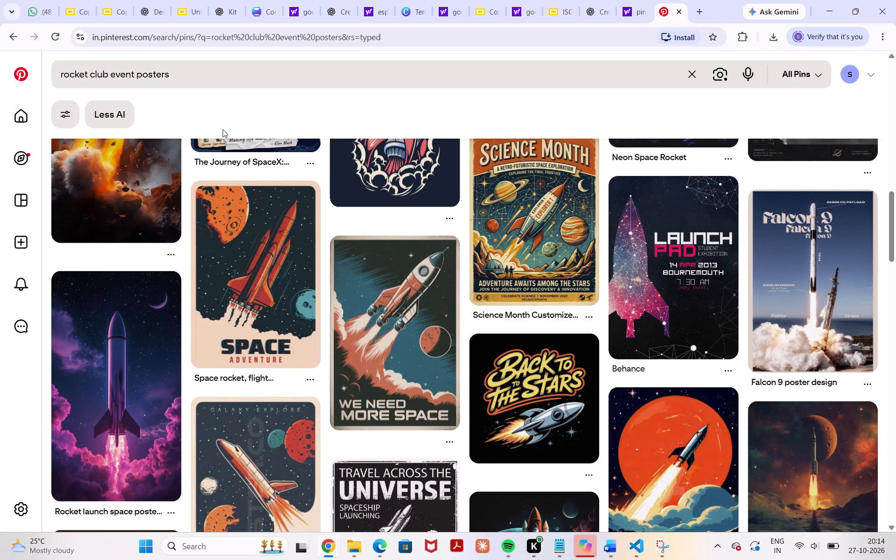
pyautogui.scroll(-4, 223, 129)
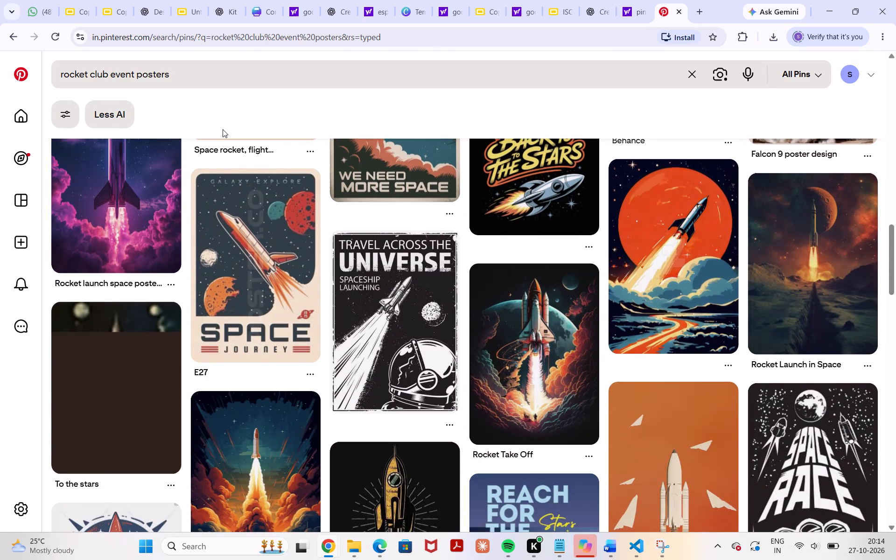
pyautogui.scroll(-2, 223, 129)
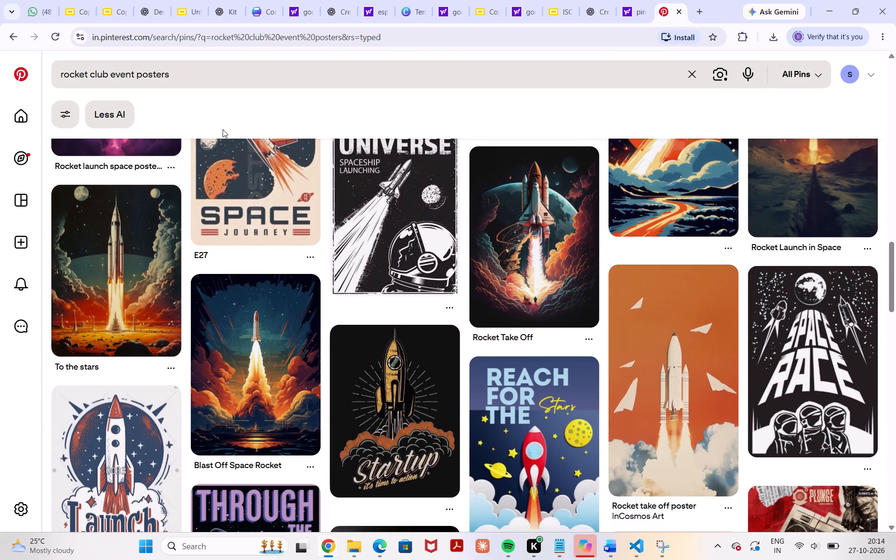
pyautogui.scroll(-2, 223, 129)
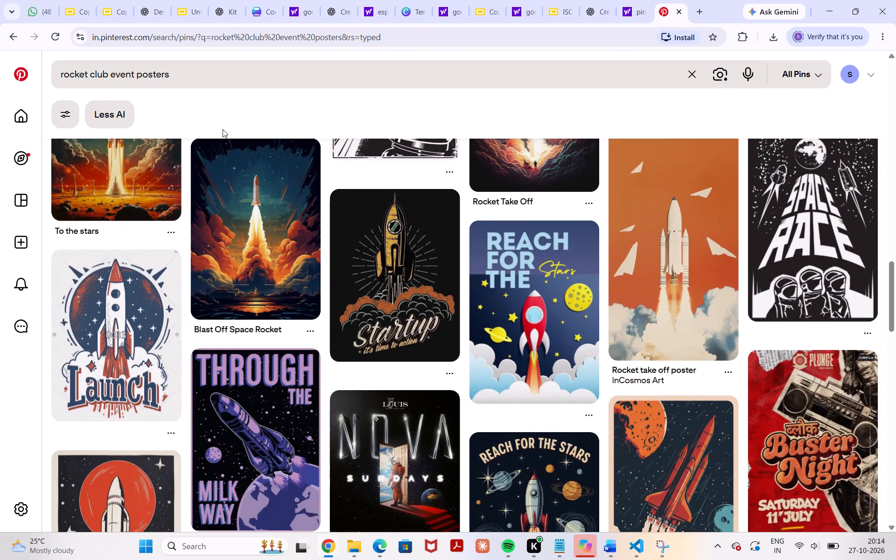
pyautogui.scroll(-3, 223, 129)
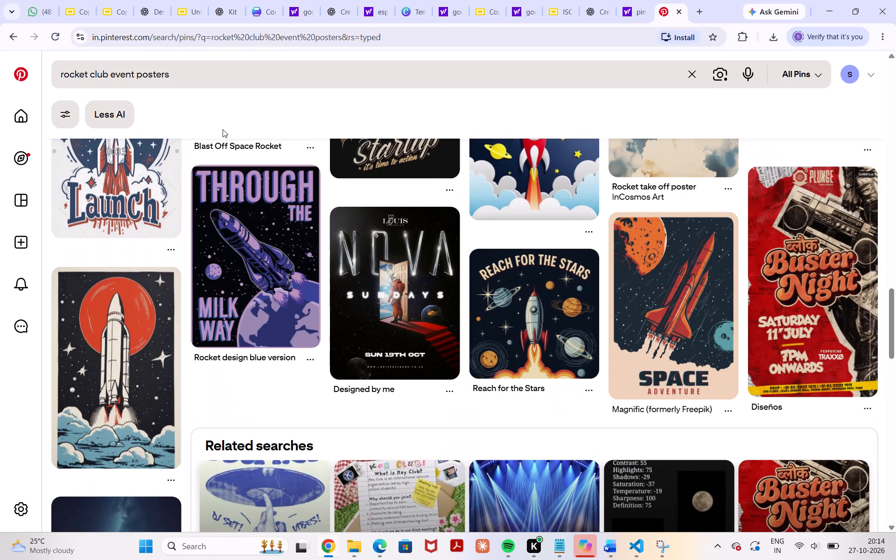
pyautogui.scroll(-4, 223, 129)
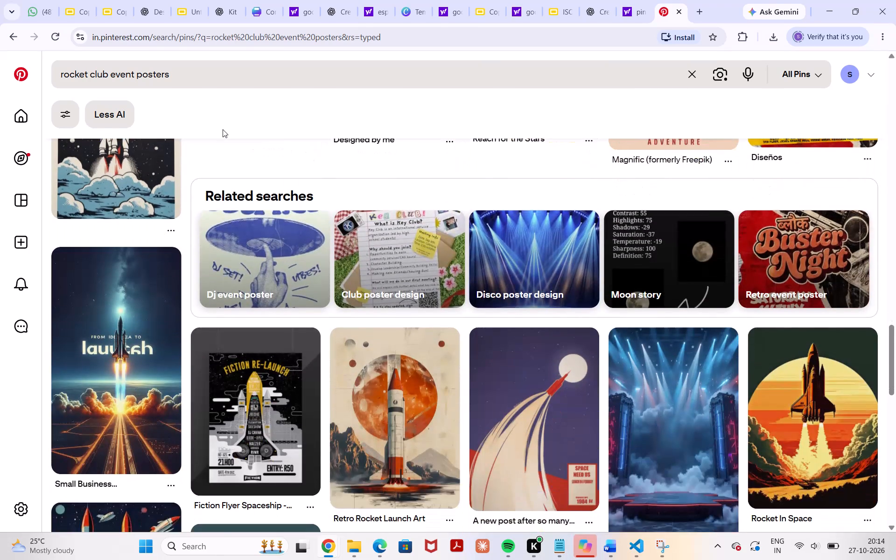
pyautogui.scroll(-2, 223, 129)
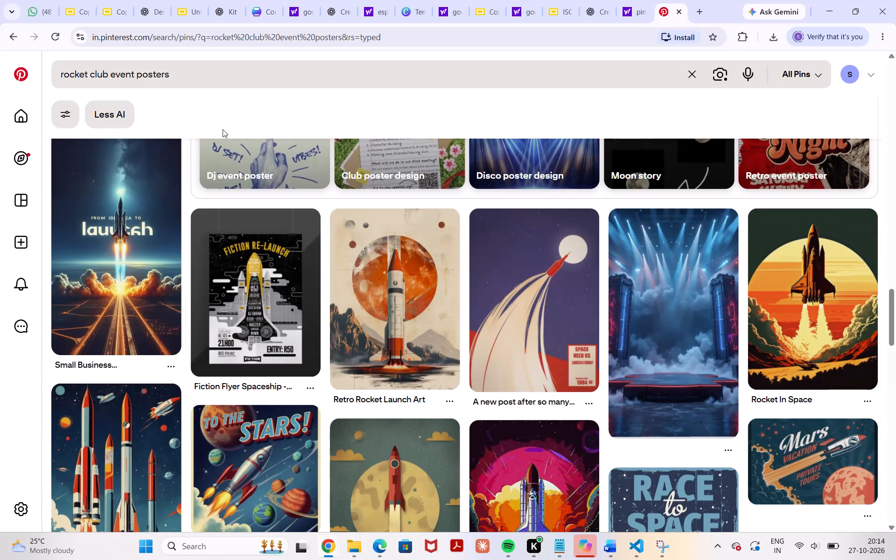
pyautogui.scroll(-1, 223, 129)
pyautogui.scroll(2, 223, 129)
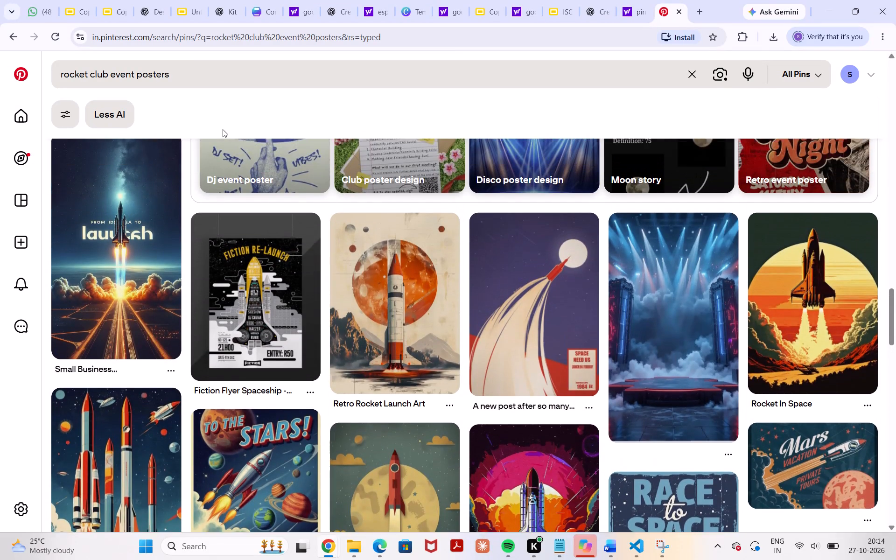
pyautogui.scroll(8, 223, 129)
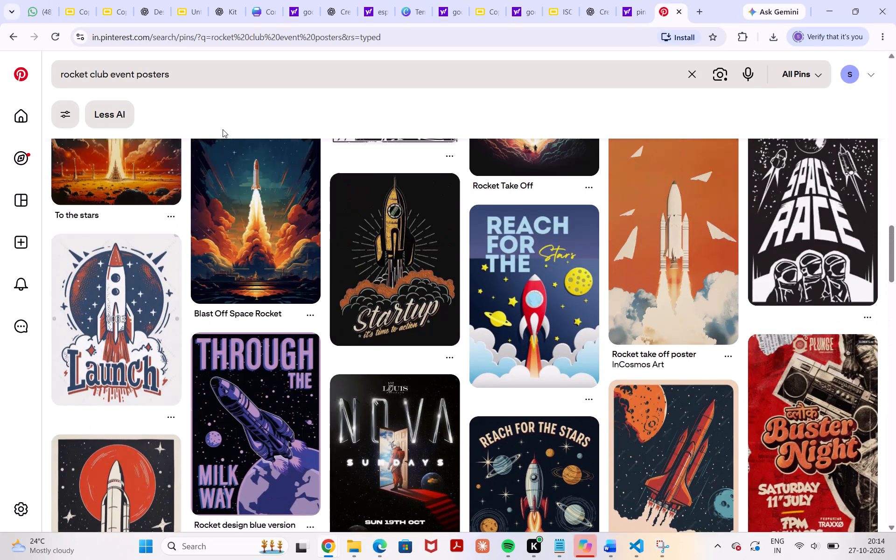
pyautogui.scroll(7, 223, 129)
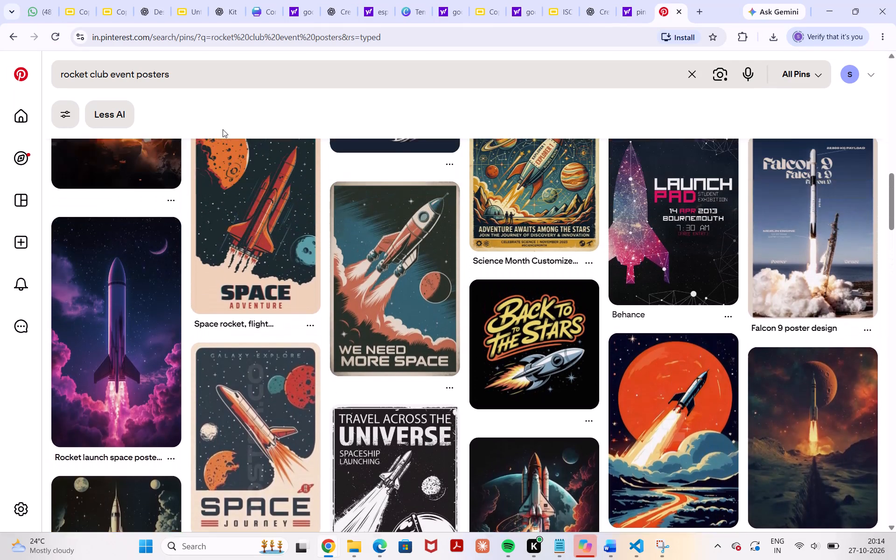
pyautogui.scroll(2, 223, 129)
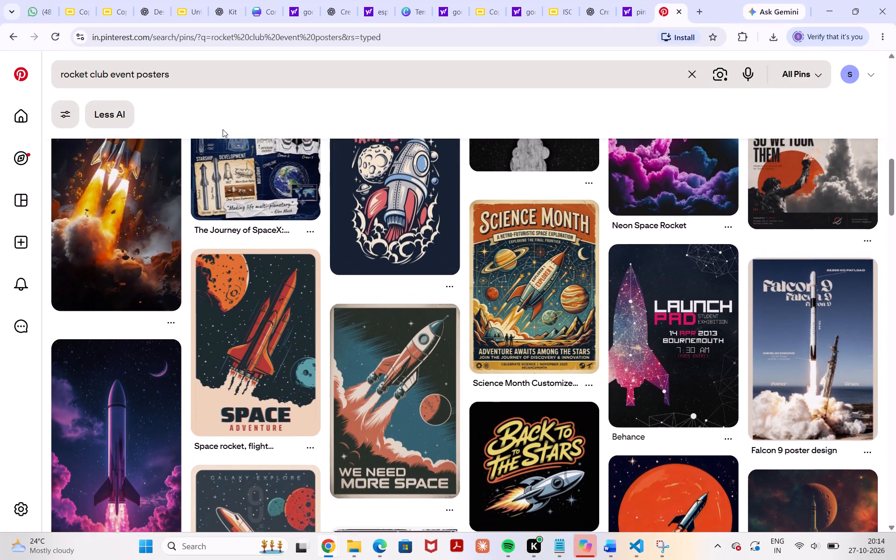
pyautogui.scroll(5, 223, 129)
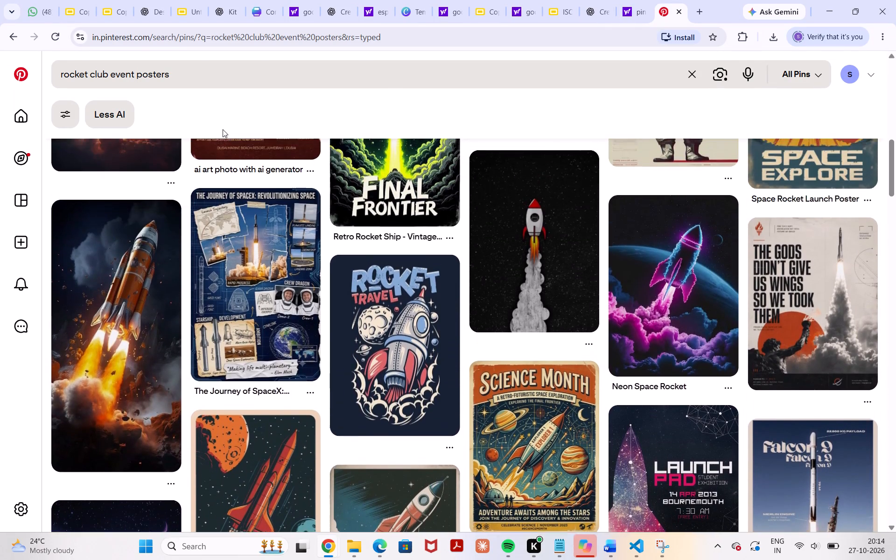
pyautogui.scroll(6, 223, 129)
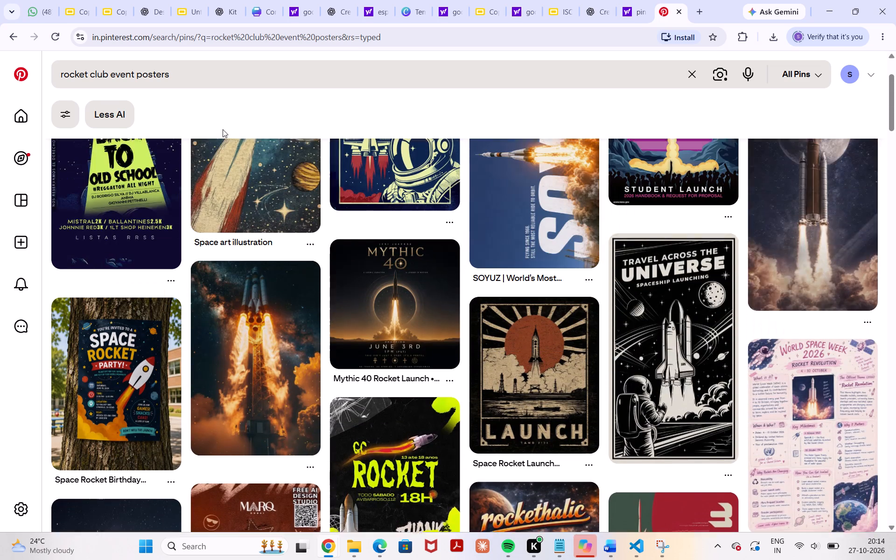
pyautogui.scroll(2, 223, 129)
# Open the "Back to Old School" UFO poster pin and download its image.
pyautogui.click(119, 205)
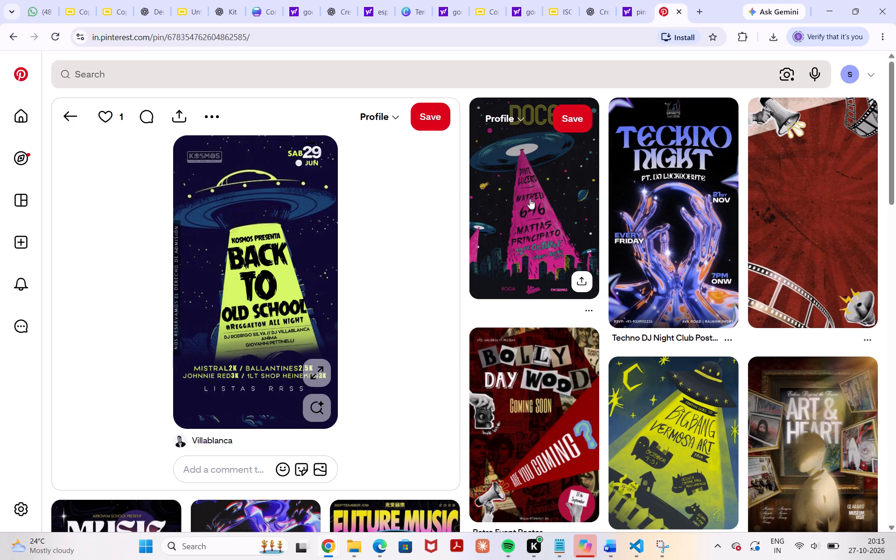
pyautogui.scroll(-4, 565, 238)
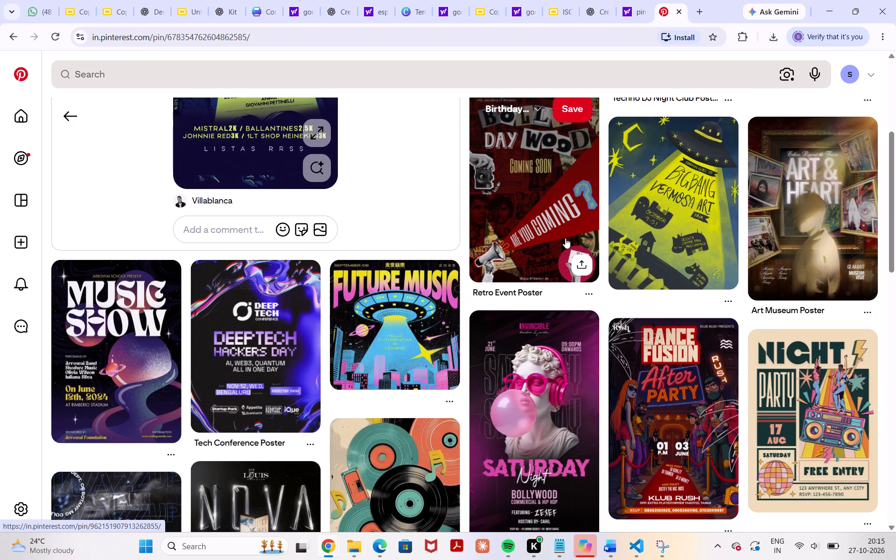
pyautogui.scroll(1, 565, 238)
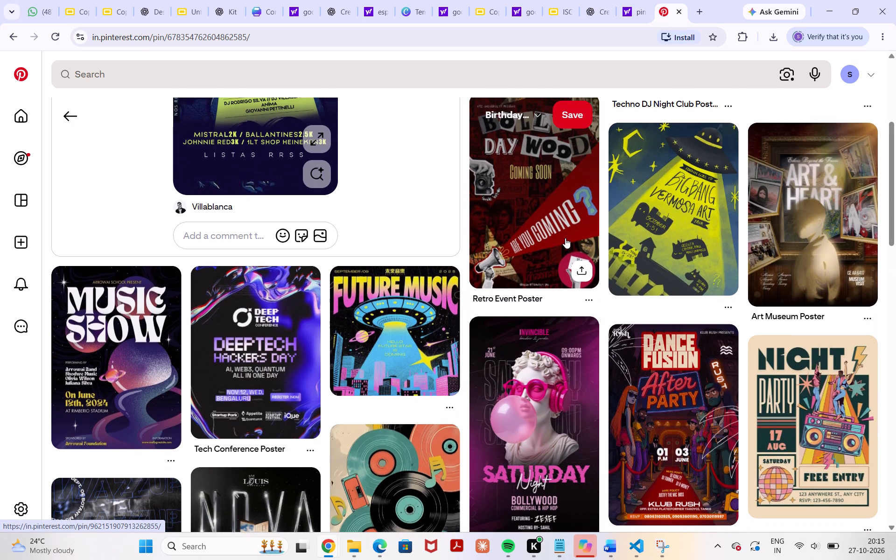
pyautogui.scroll(4, 565, 238)
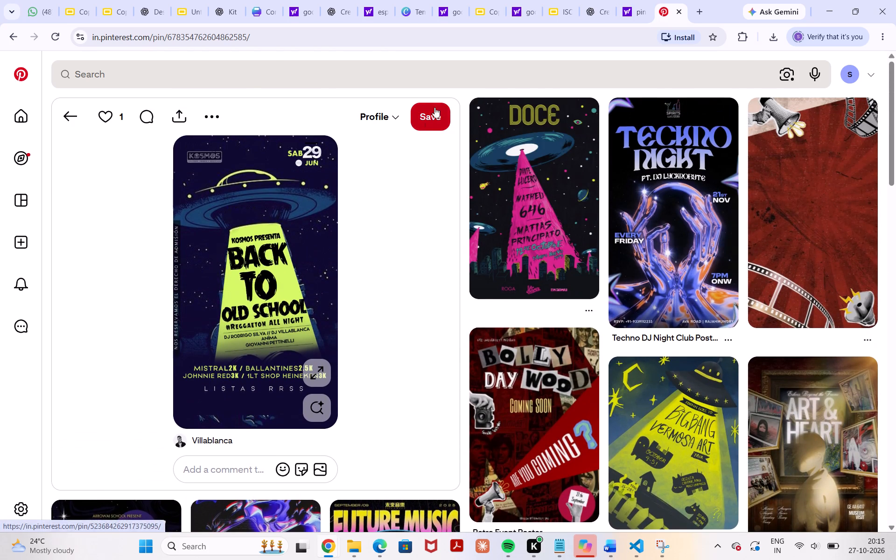
pyautogui.click(213, 112)
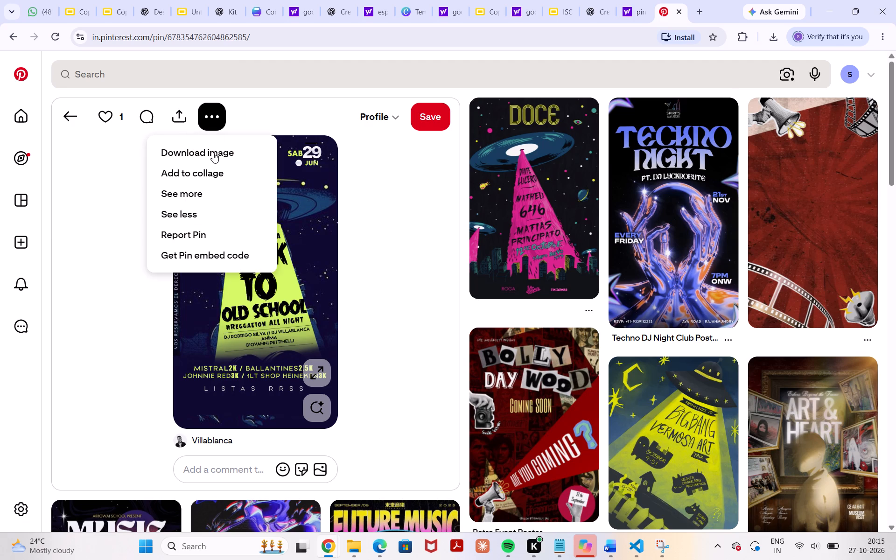
pyautogui.click(213, 153)
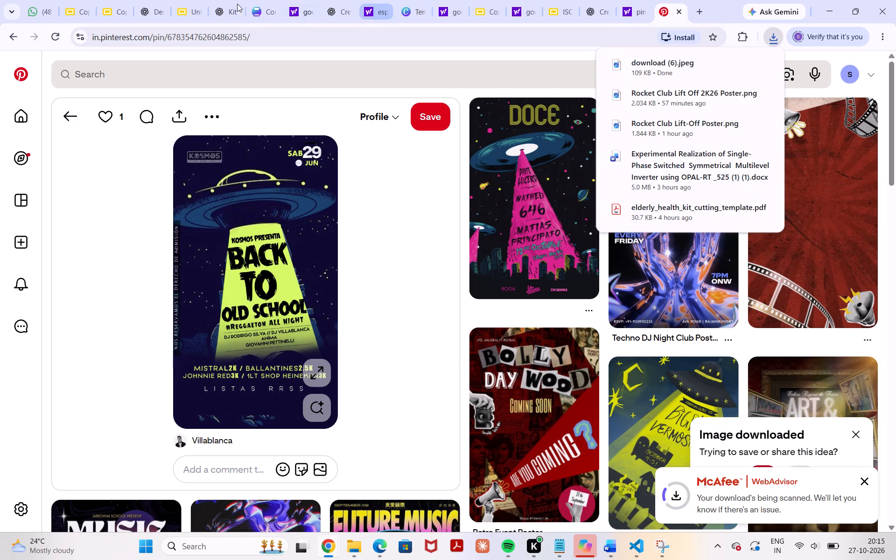
# Switch to the Canva poster design and upload the downloaded "Back to Old School" UFO poster image.
pyautogui.click(267, 9)
pyautogui.scroll(-4, 439, 190)
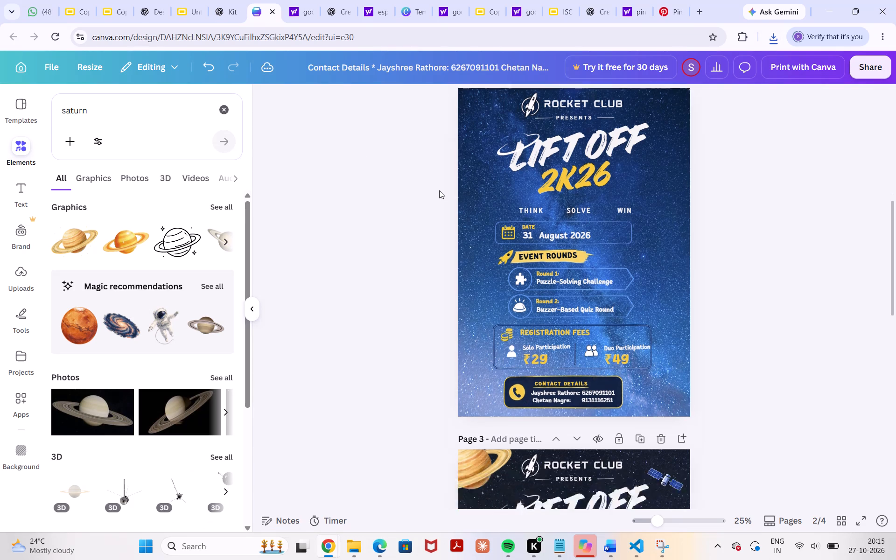
pyautogui.scroll(-3, 439, 190)
pyautogui.scroll(-2, 567, 248)
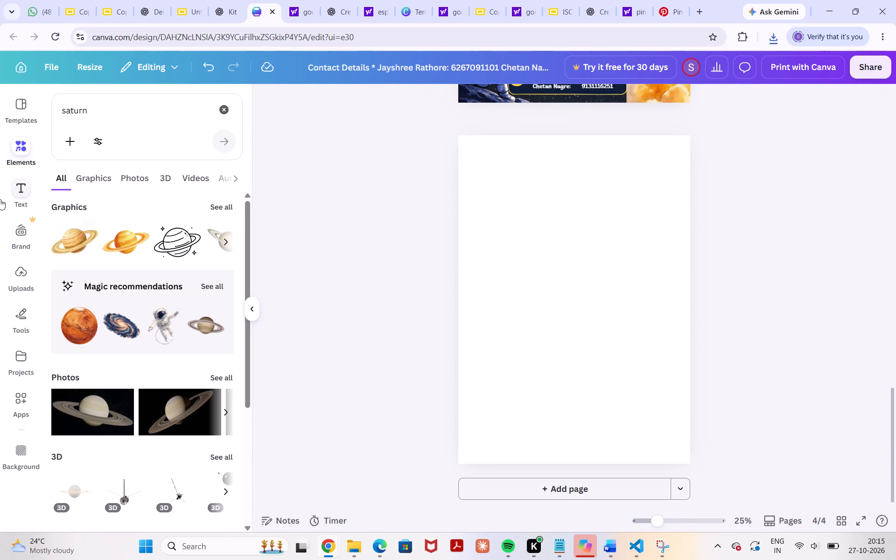
pyautogui.click(19, 290)
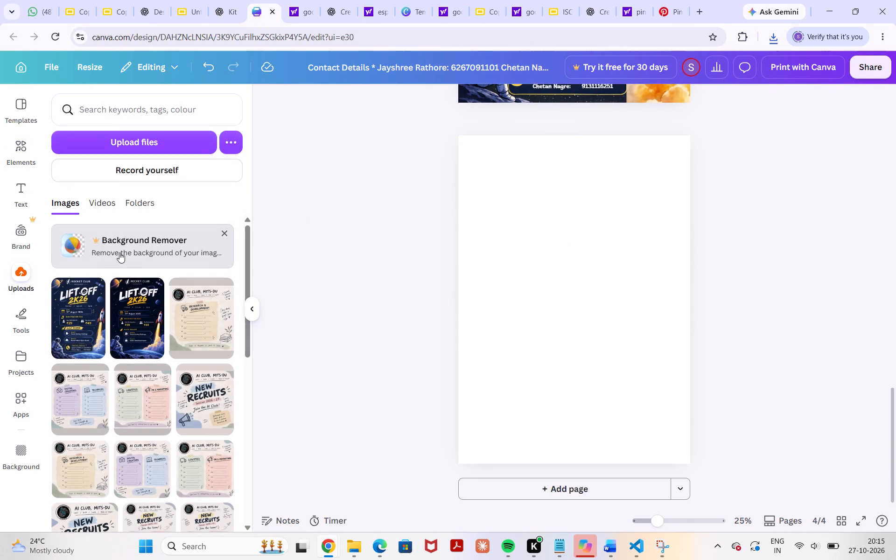
pyautogui.click(99, 137)
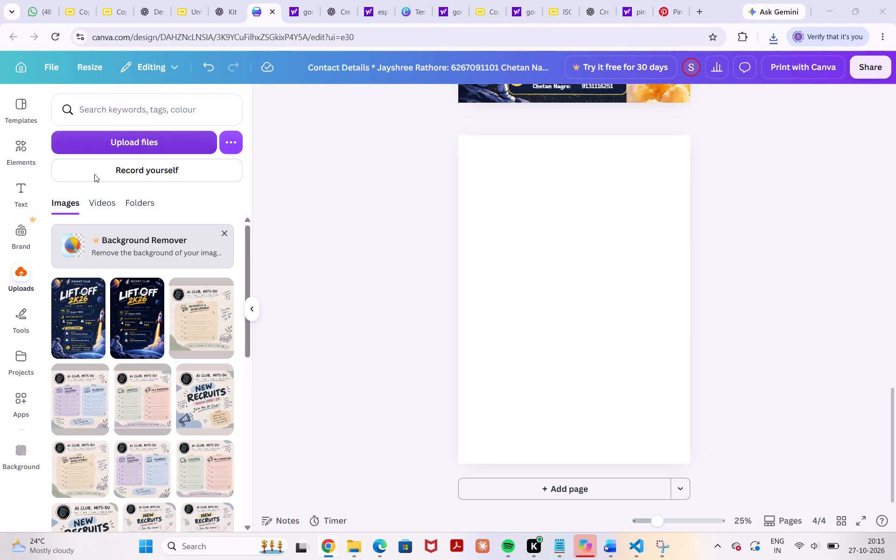
pyautogui.doubleClick(156, 104)
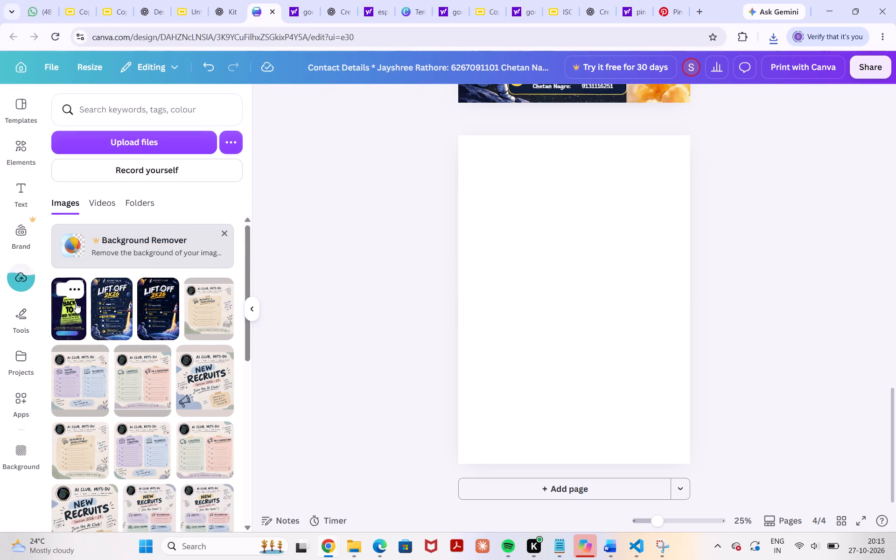
# Add a new page after blank page 4 and place the uploaded "Back to Old School" poster image on it.
pyautogui.click(76, 303)
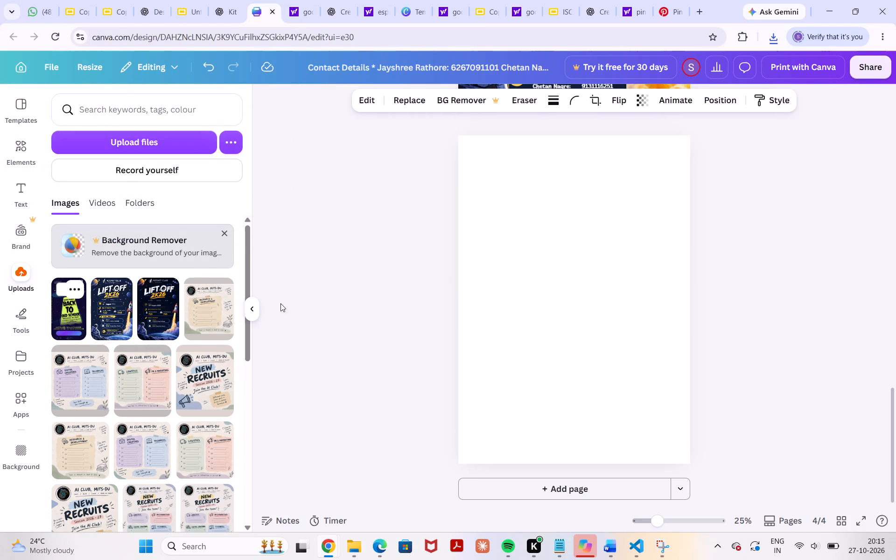
pyautogui.click(65, 321)
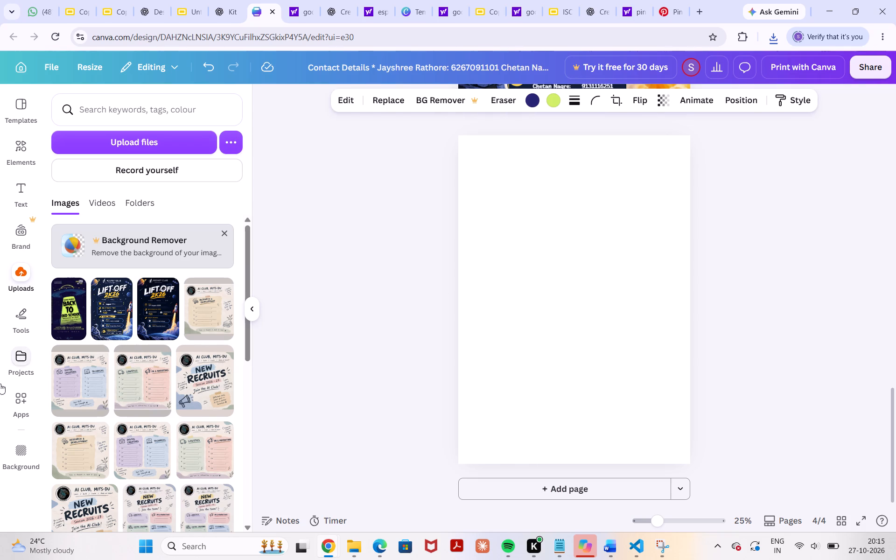
pyautogui.doubleClick(63, 315)
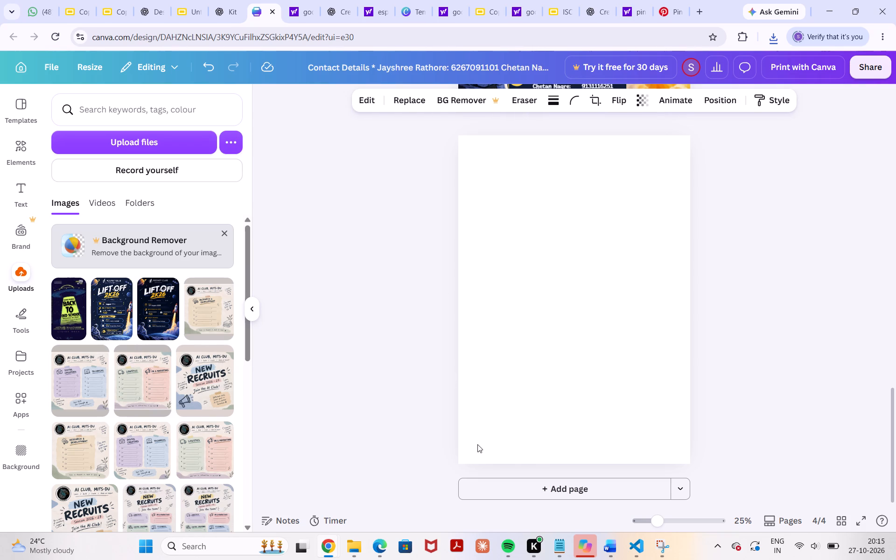
pyautogui.click(476, 491)
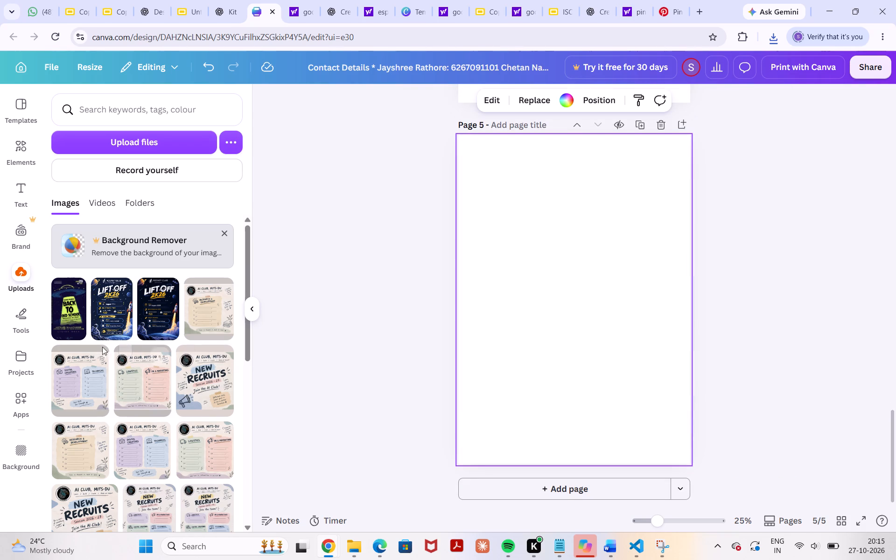
pyautogui.click(75, 321)
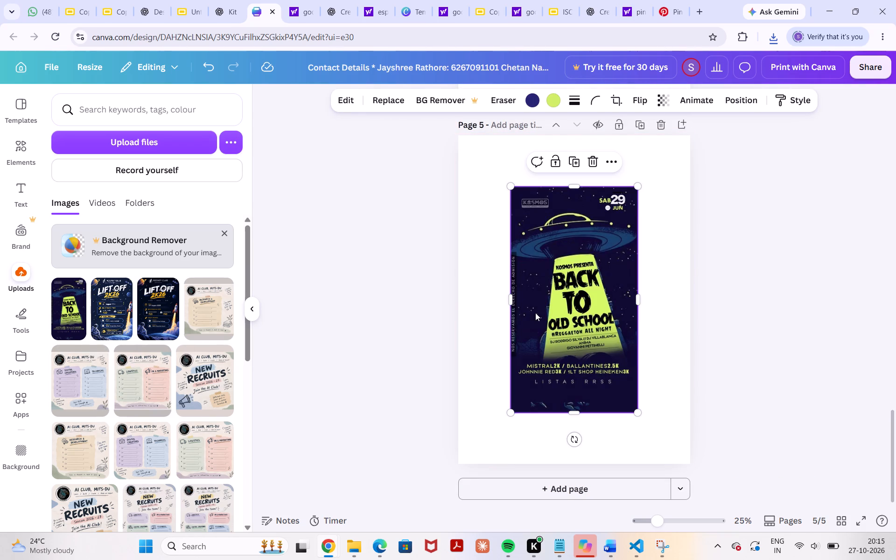
# Align the poster image with page 5's upper-left corner and enlarge it to cover the whole page.
pyautogui.scroll(5, 535, 313)
pyautogui.scroll(-1, 535, 313)
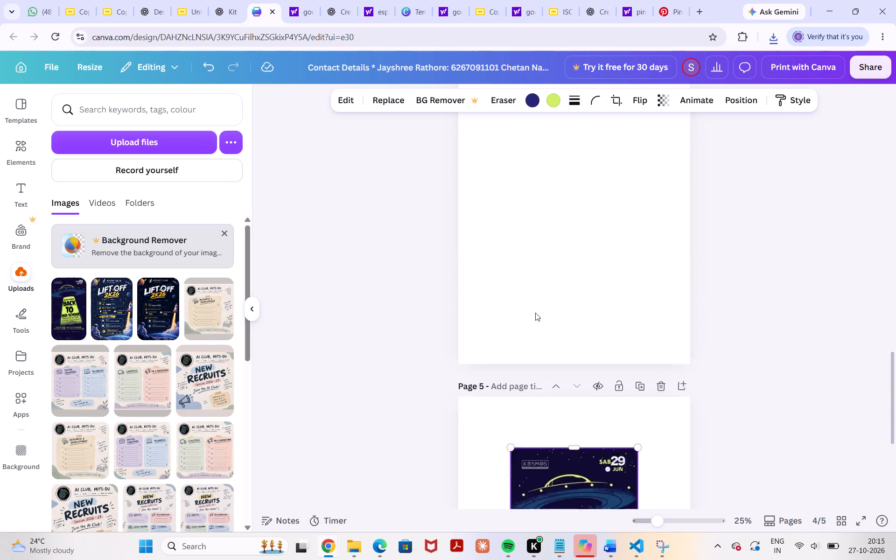
pyautogui.scroll(-1, 535, 313)
pyautogui.click(535, 313)
pyautogui.moveTo(526, 314); pyautogui.dragTo(495, 281)
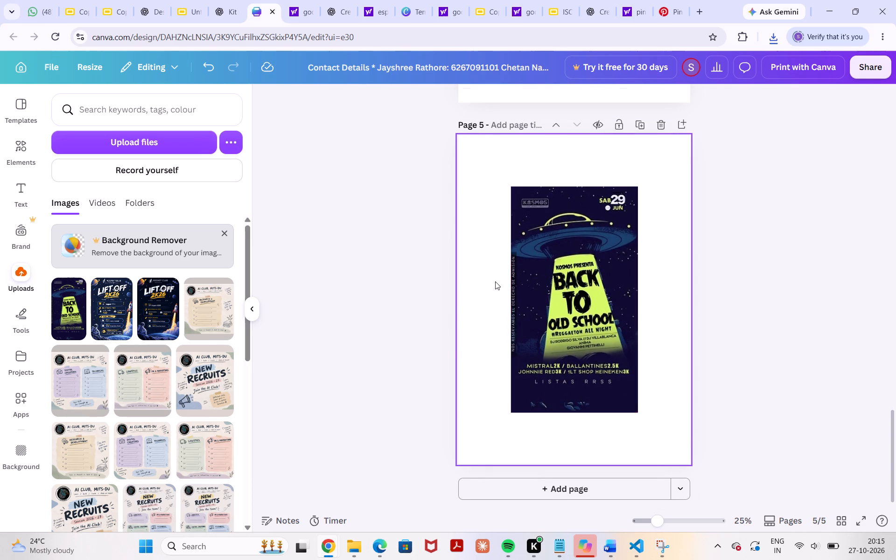
pyautogui.click(606, 326)
pyautogui.moveTo(599, 322); pyautogui.dragTo(565, 279)
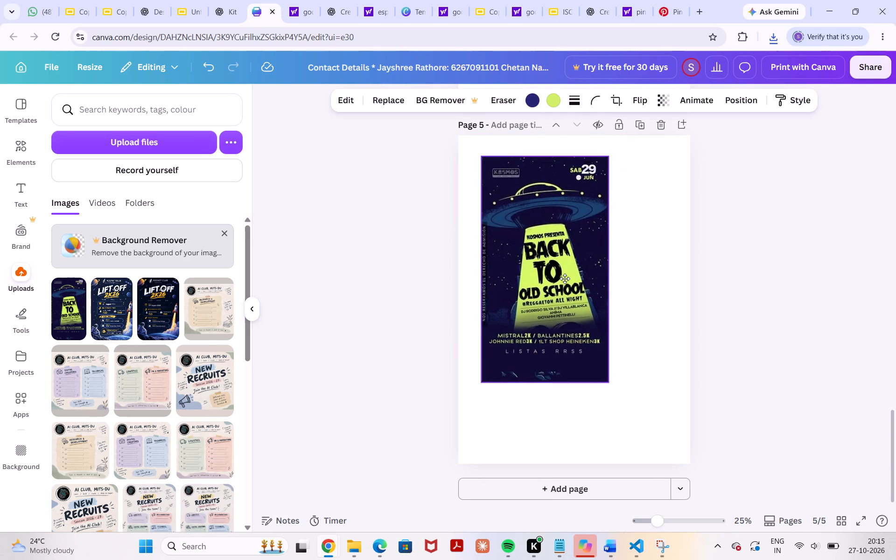
pyautogui.moveTo(565, 279); pyautogui.dragTo(561, 272)
pyautogui.moveTo(559, 272); pyautogui.dragTo(546, 272)
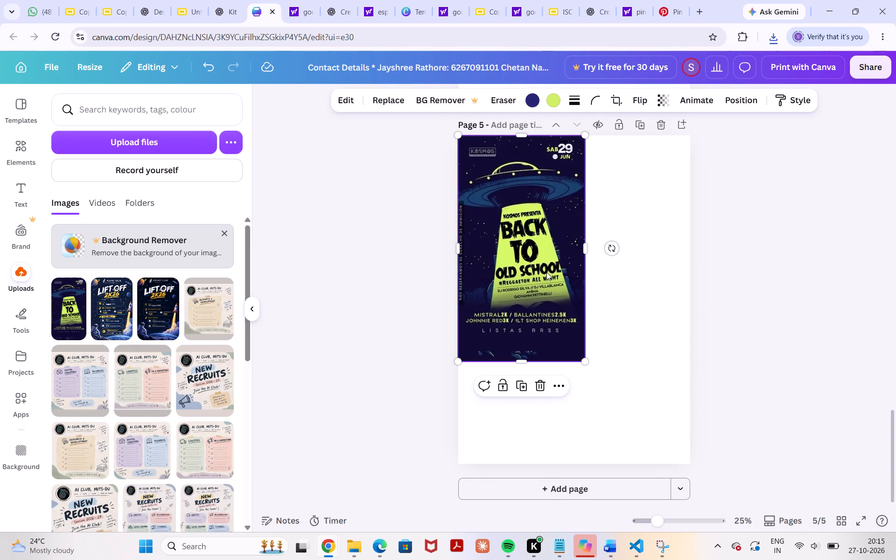
pyautogui.moveTo(584, 362); pyautogui.dragTo(693, 381)
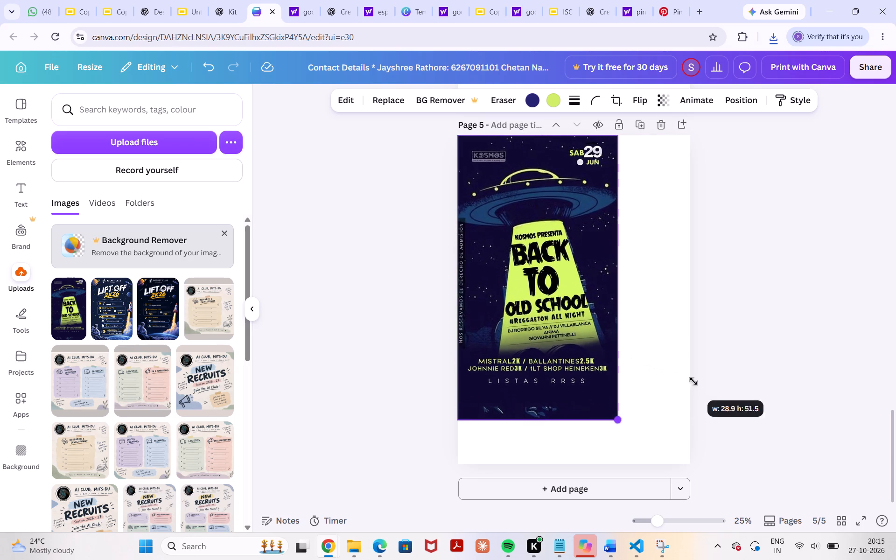
pyautogui.moveTo(693, 381); pyautogui.dragTo(734, 414)
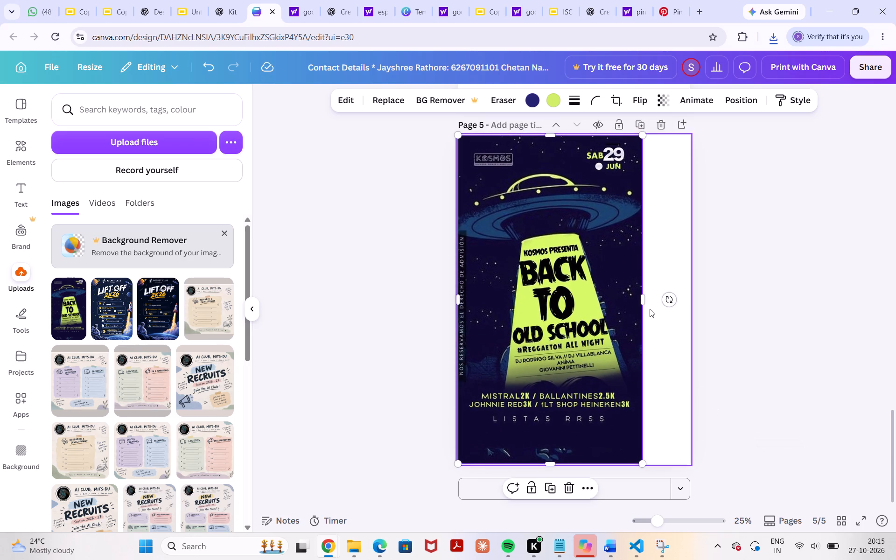
pyautogui.moveTo(644, 302); pyautogui.dragTo(695, 309)
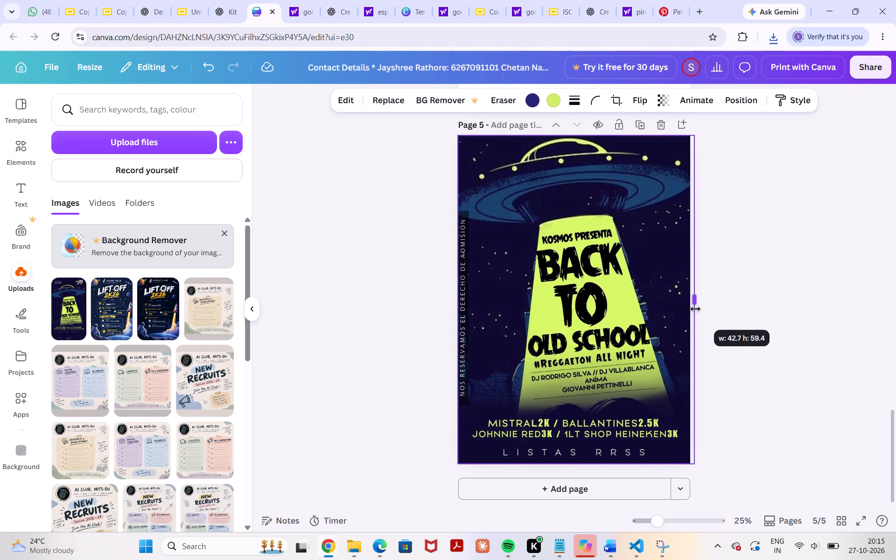
pyautogui.moveTo(695, 309); pyautogui.dragTo(688, 312)
pyautogui.click(752, 299)
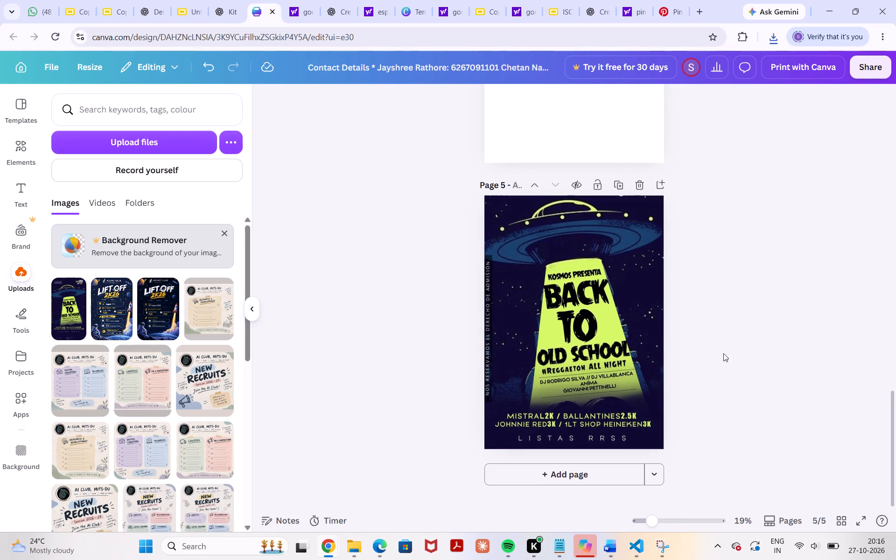
# Split the UFO poster image on page 5 into editable layers.
pyautogui.click(592, 310)
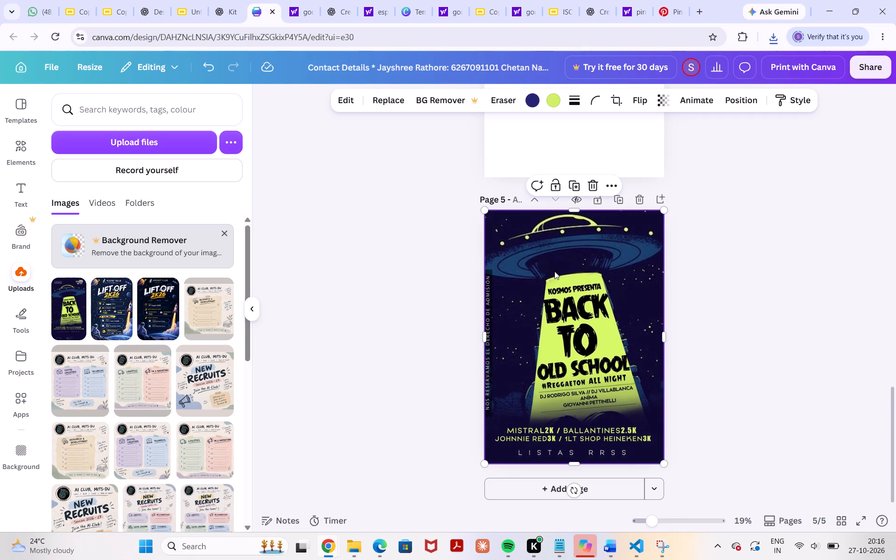
pyautogui.click(343, 100)
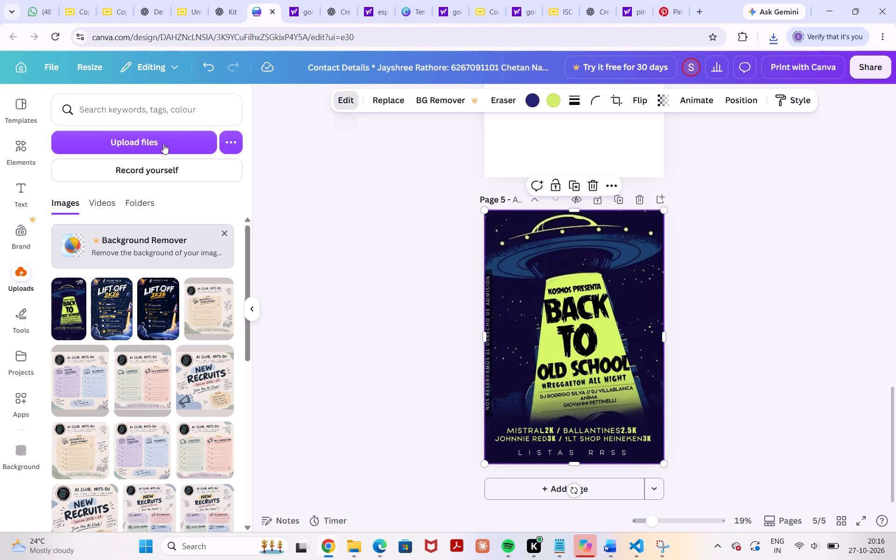
pyautogui.click(133, 234)
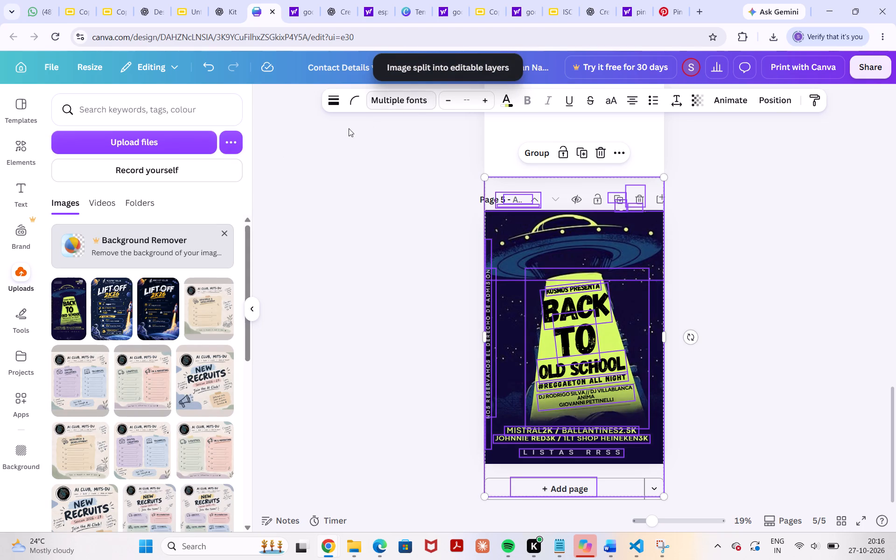
pyautogui.click(756, 219)
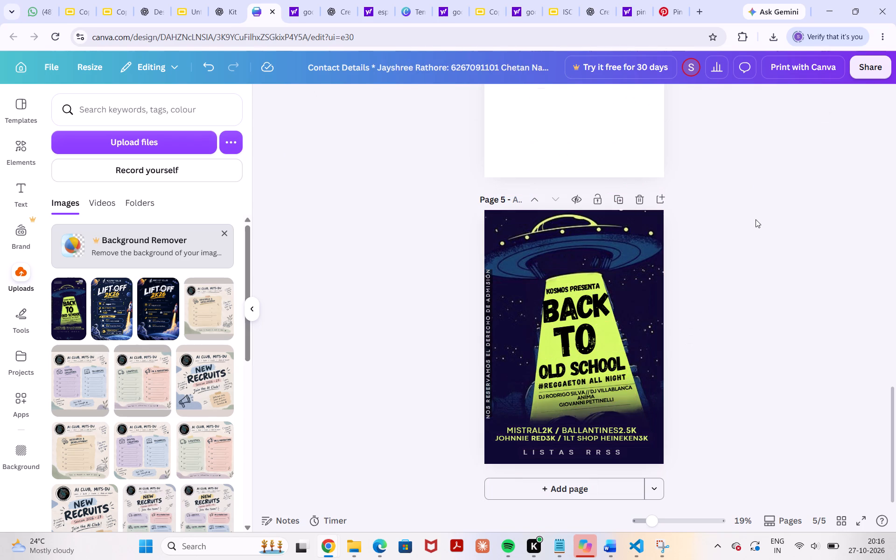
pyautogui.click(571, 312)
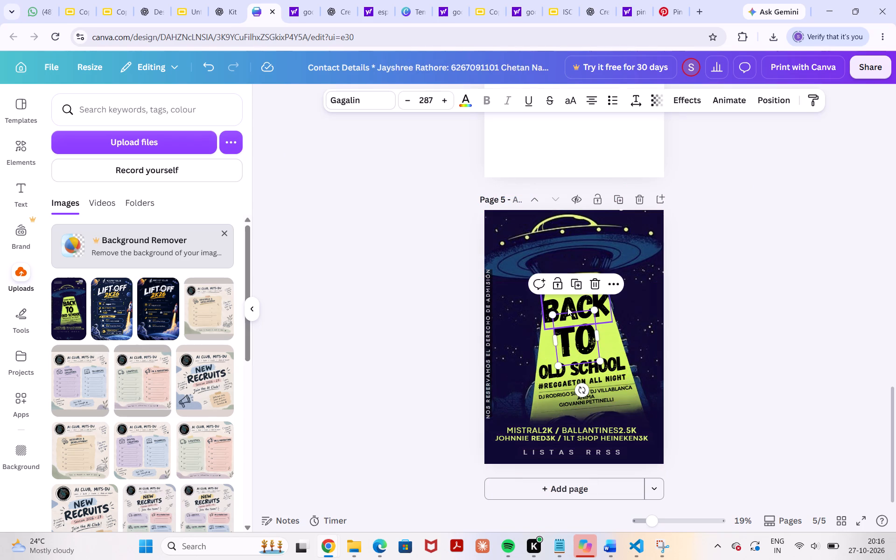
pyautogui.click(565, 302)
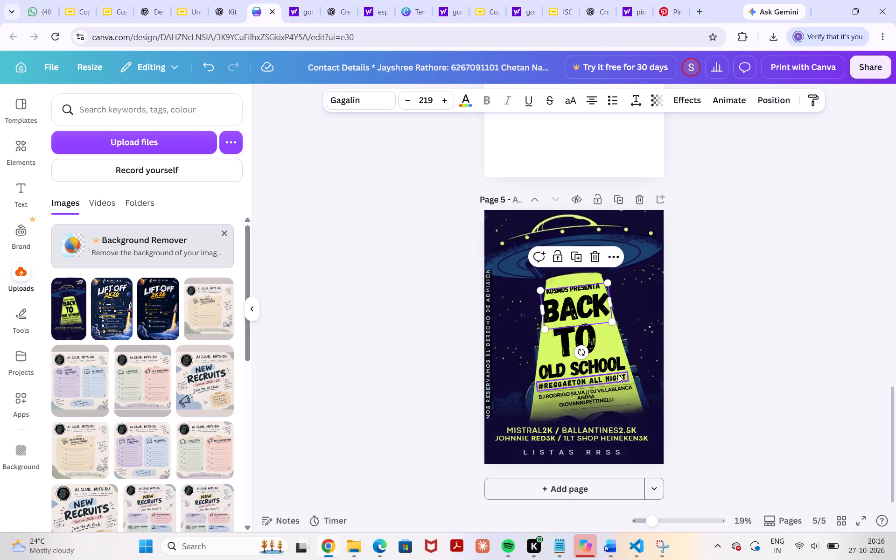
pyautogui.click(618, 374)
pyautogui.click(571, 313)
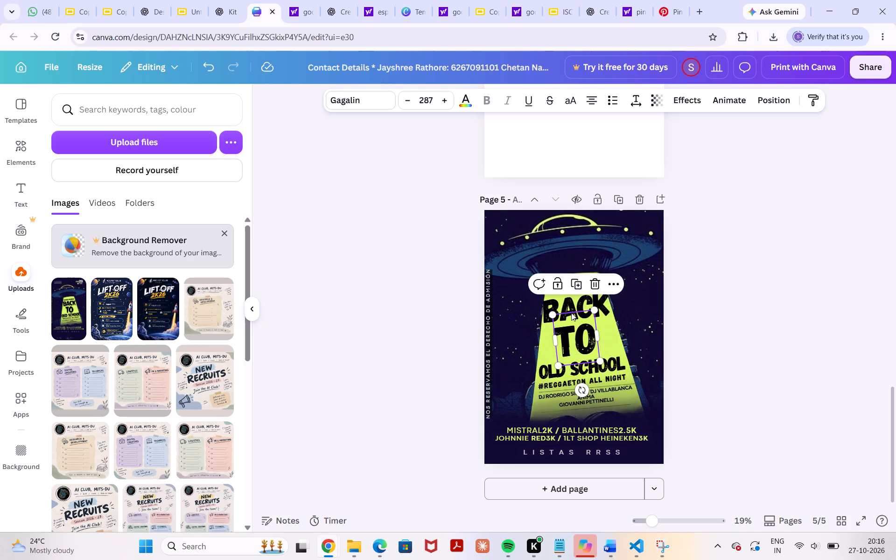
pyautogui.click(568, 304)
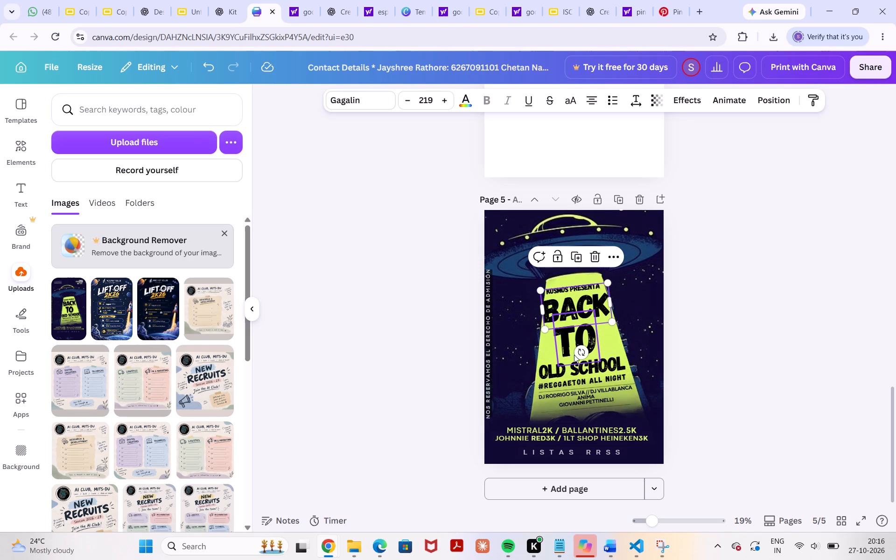
# Group the "LIFT OFF" and "2K26" title texts on page 3 and copy the group.
pyautogui.scroll(4, 493, 317)
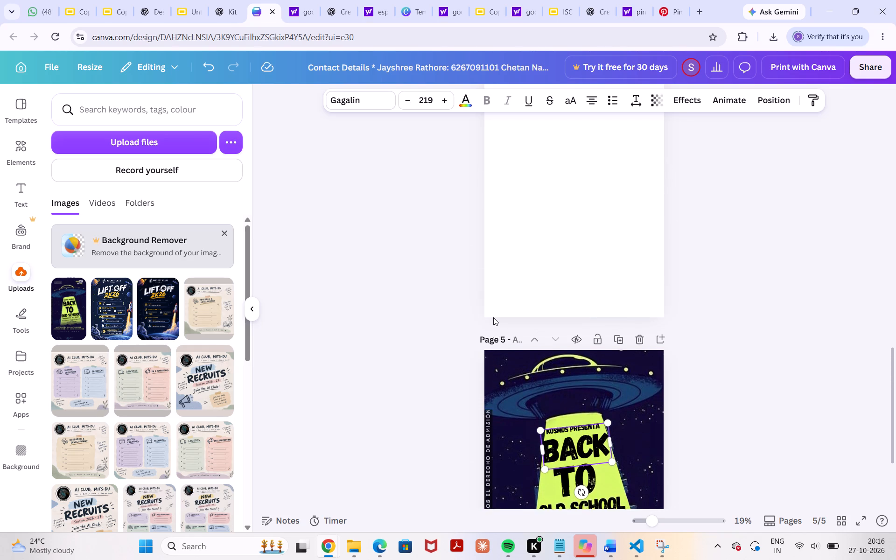
pyautogui.scroll(6, 493, 317)
pyautogui.scroll(-2, 493, 317)
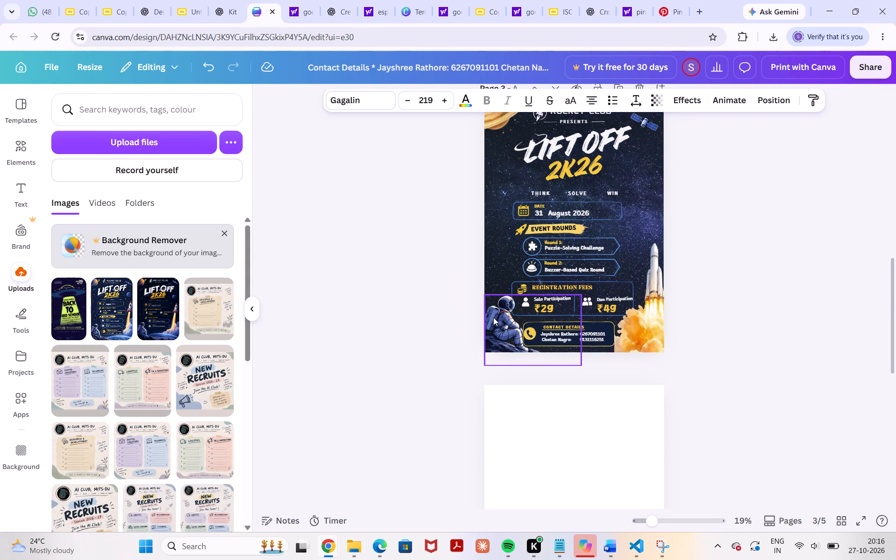
pyautogui.click(560, 161)
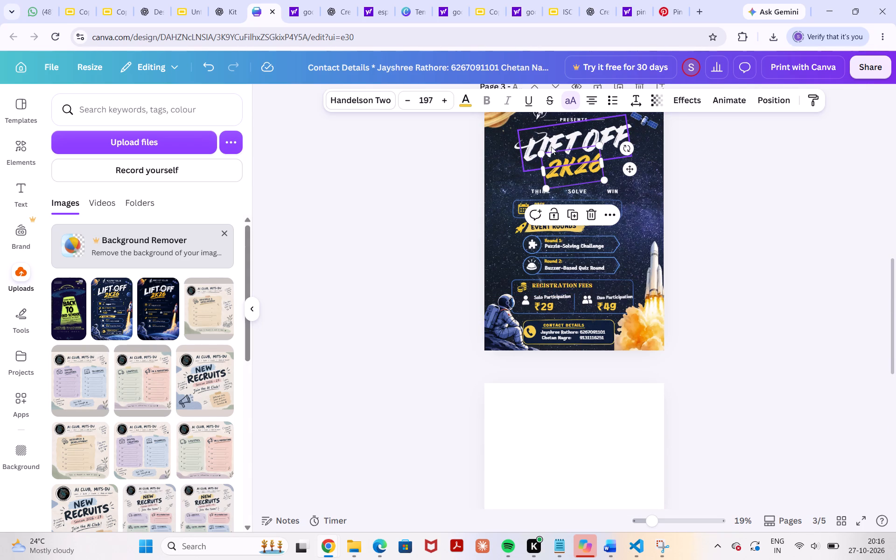
pyautogui.click(550, 144)
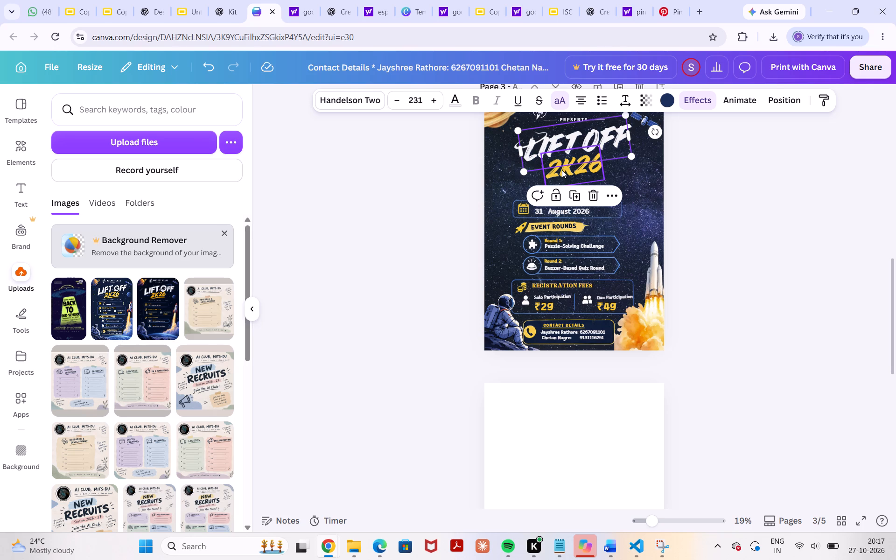
pyautogui.keyDown('shift'); pyautogui.click(562, 170); pyautogui.keyUp('shift')
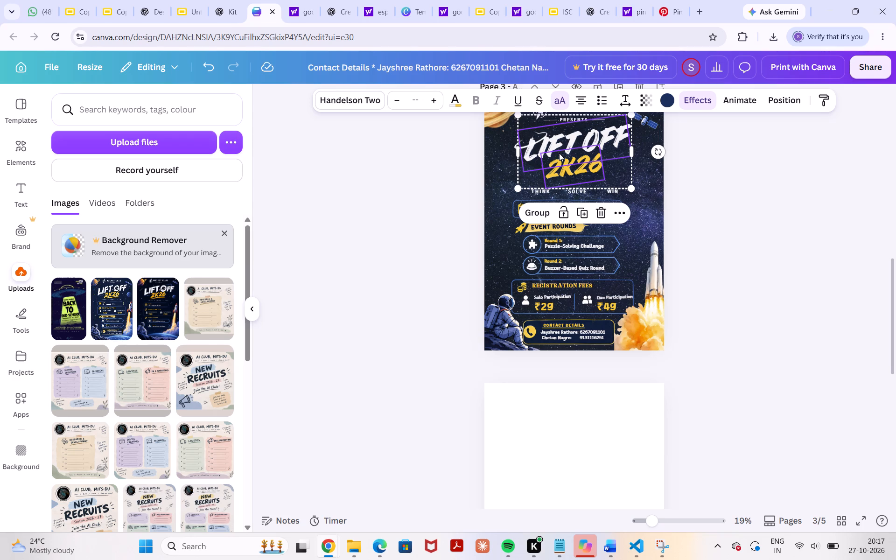
pyautogui.click(536, 214)
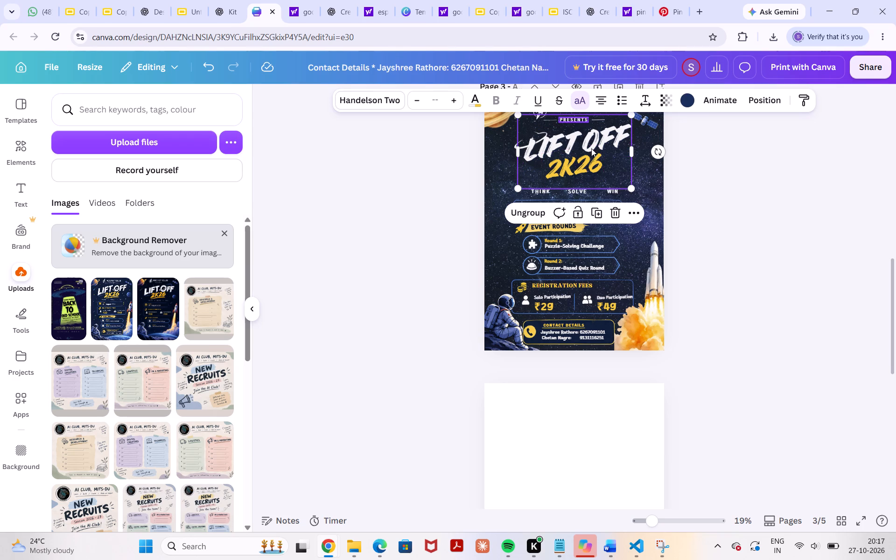
pyautogui.hotkey('ctrl', 'c')
# Paste the "LIFT OFF 2K26" title group onto page 5 and position it over the UFO's underside and top of the beam.
pyautogui.scroll(-7, 563, 173)
pyautogui.click(584, 322)
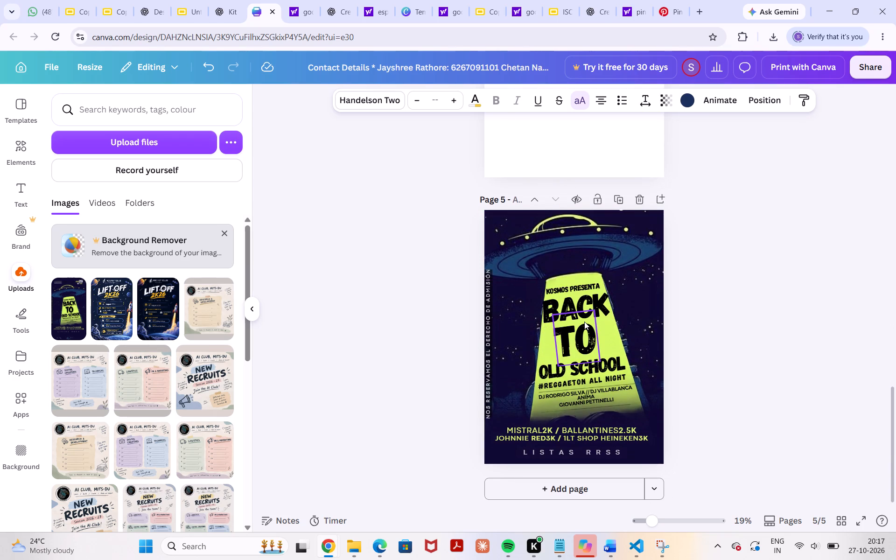
pyautogui.click(574, 301)
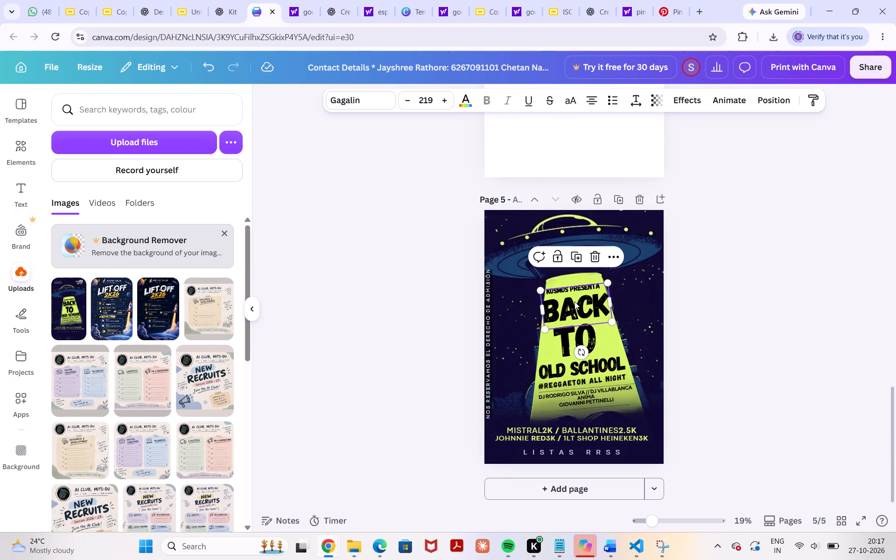
pyautogui.hotkey('ctrl', 'v')
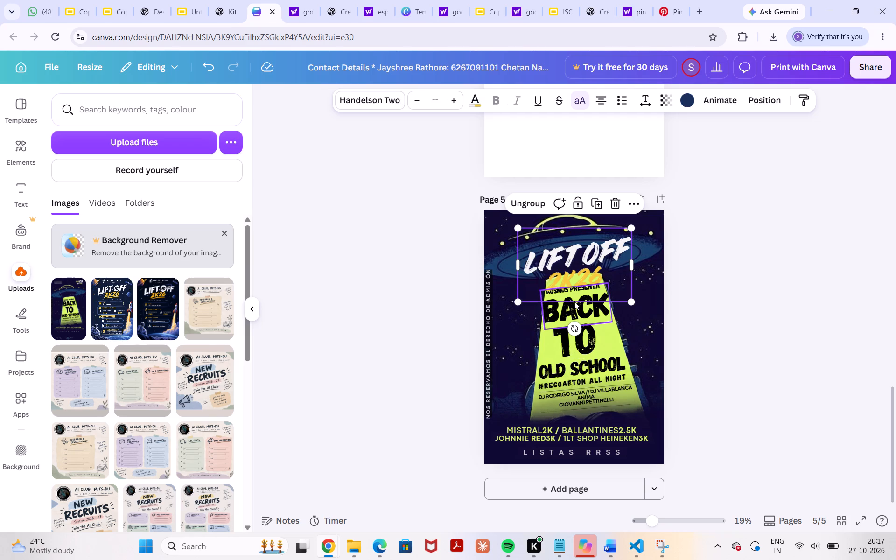
pyautogui.moveTo(582, 260); pyautogui.dragTo(593, 293)
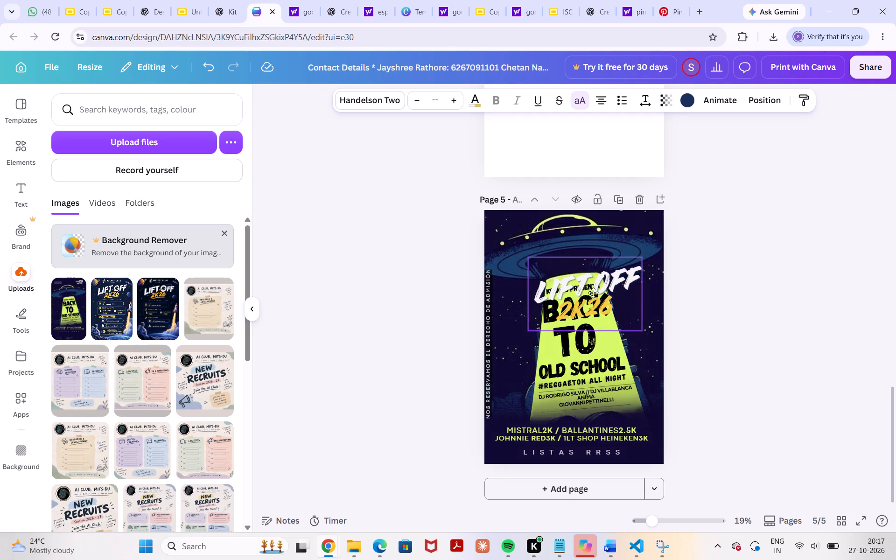
pyautogui.moveTo(593, 293); pyautogui.dragTo(580, 278)
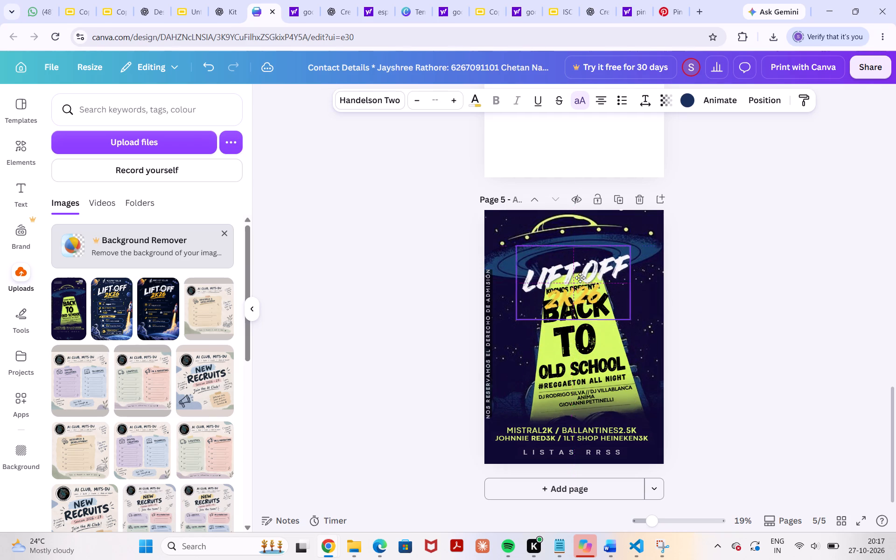
pyautogui.moveTo(580, 278); pyautogui.dragTo(577, 271)
# Delete the "TO" text from the UFO poster on page 5.
pyautogui.click(585, 349)
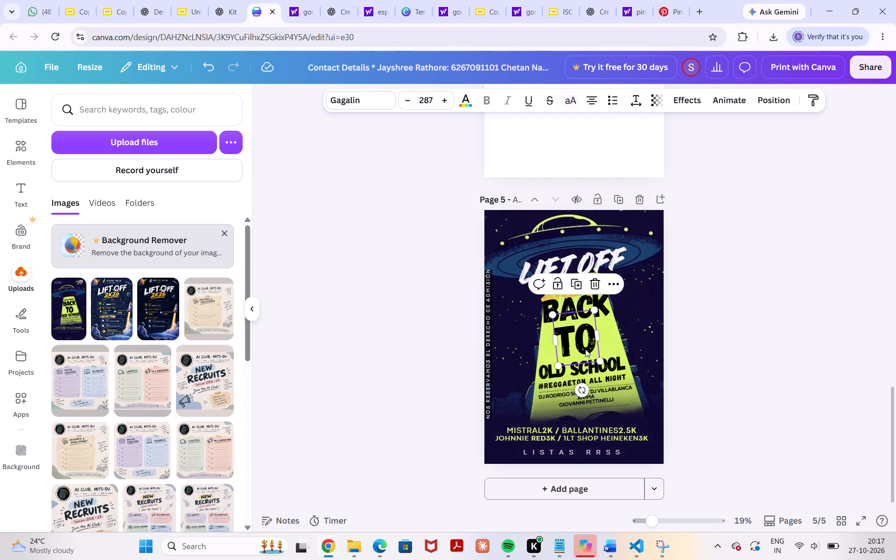
pyautogui.press('BackSpace')
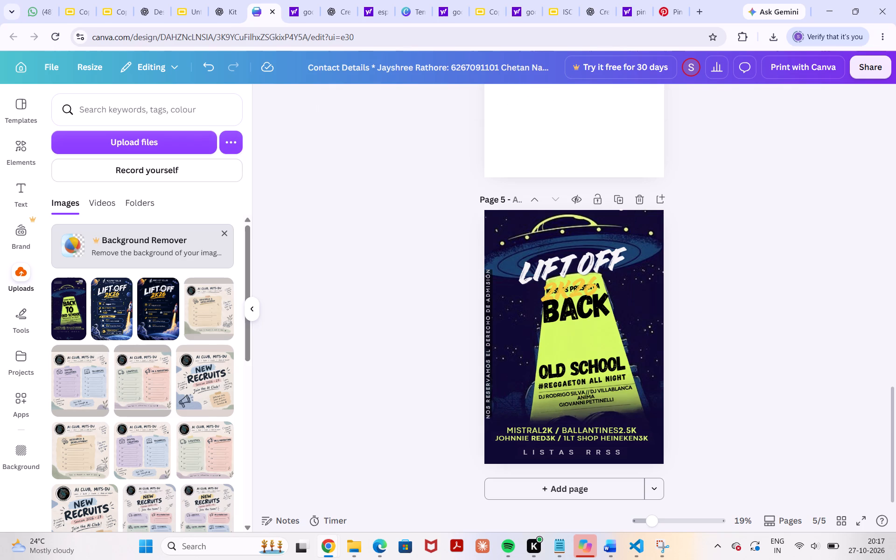
# Move the "BACK" text down the beam into the gap above "OLD SCHOOL".
pyautogui.click(574, 311)
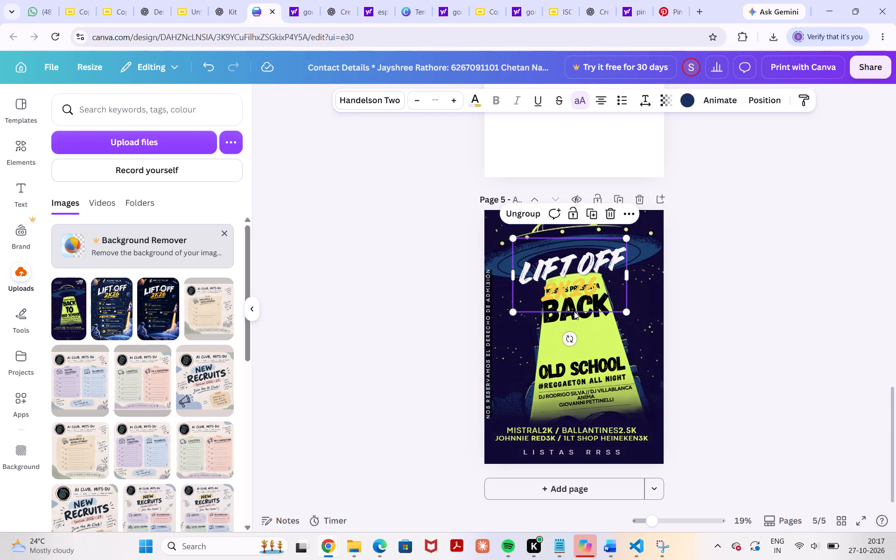
pyautogui.click(567, 325)
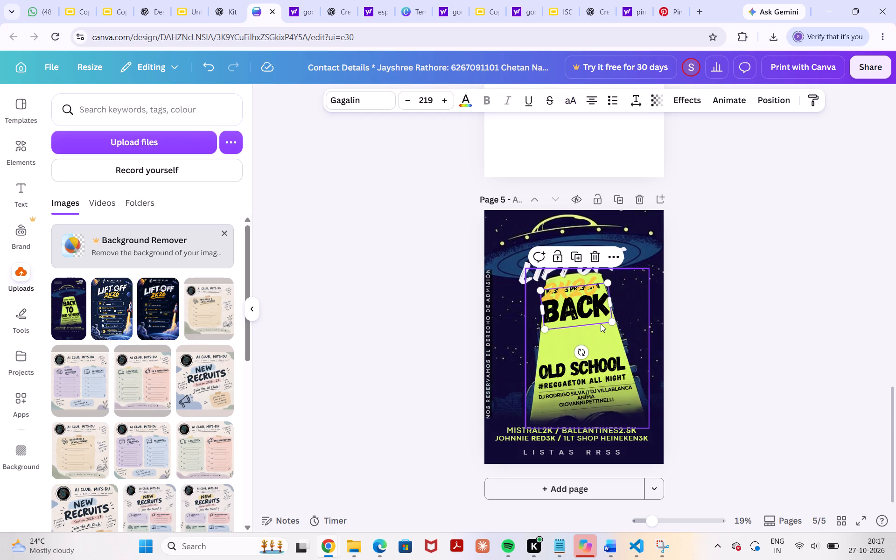
pyautogui.click(601, 323)
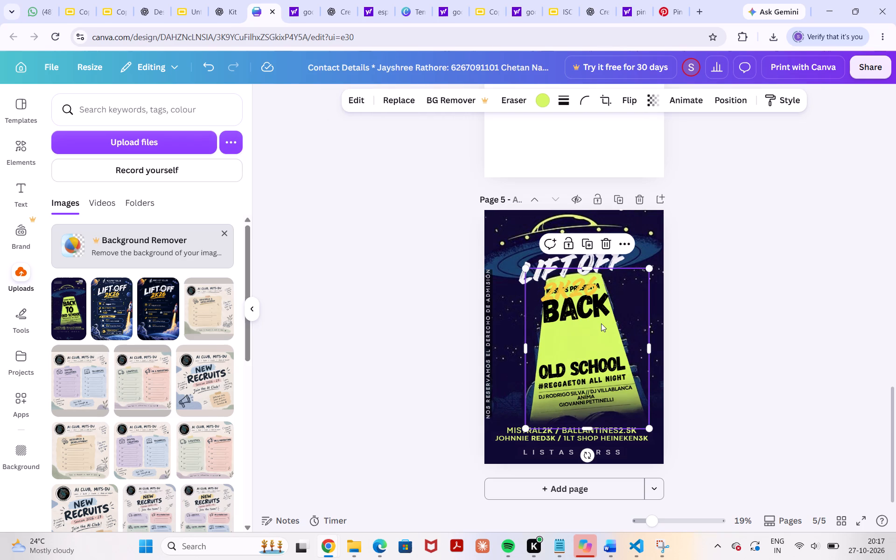
pyautogui.click(585, 309)
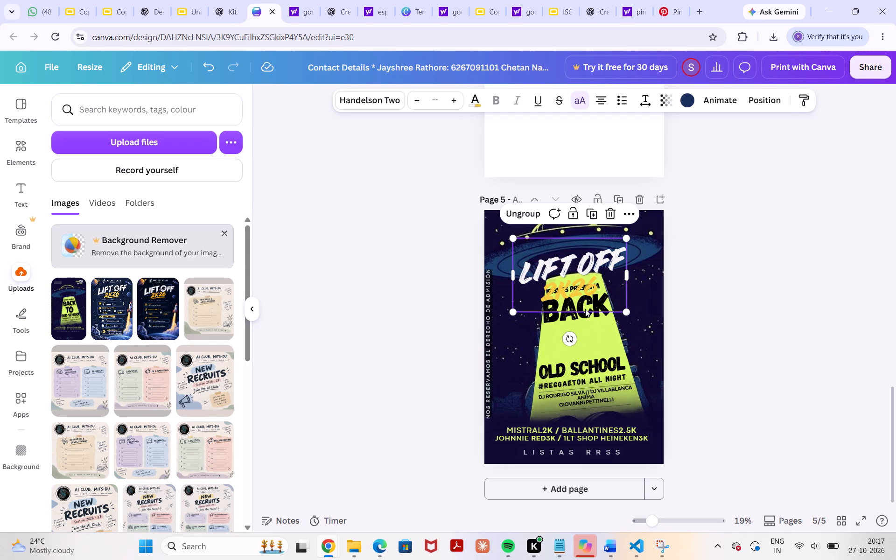
pyautogui.click(585, 314)
pyautogui.moveTo(585, 314); pyautogui.dragTo(595, 365)
pyautogui.moveTo(597, 345); pyautogui.dragTo(573, 325)
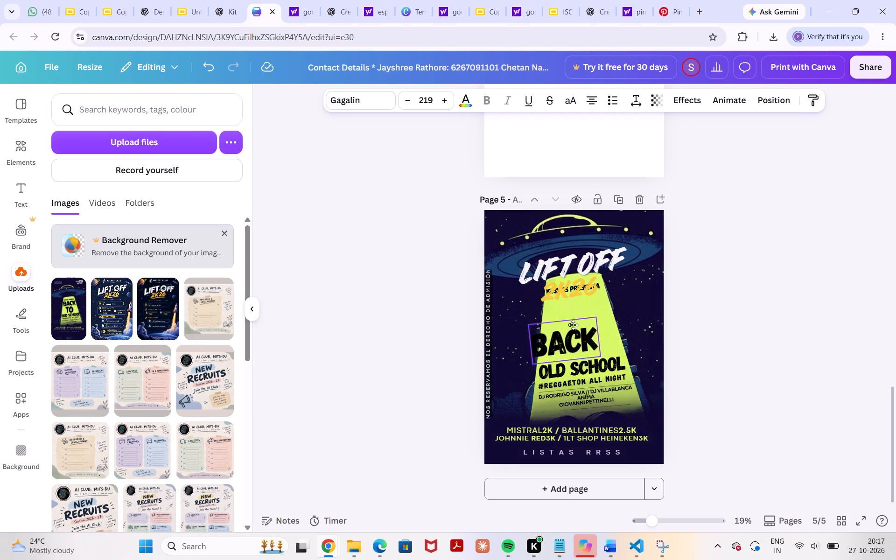
pyautogui.moveTo(573, 325); pyautogui.dragTo(580, 317)
# Replace the "BACK" text on the beam with "LIFT OFF 2K26", keeping its existing lettering style.
pyautogui.click(599, 326)
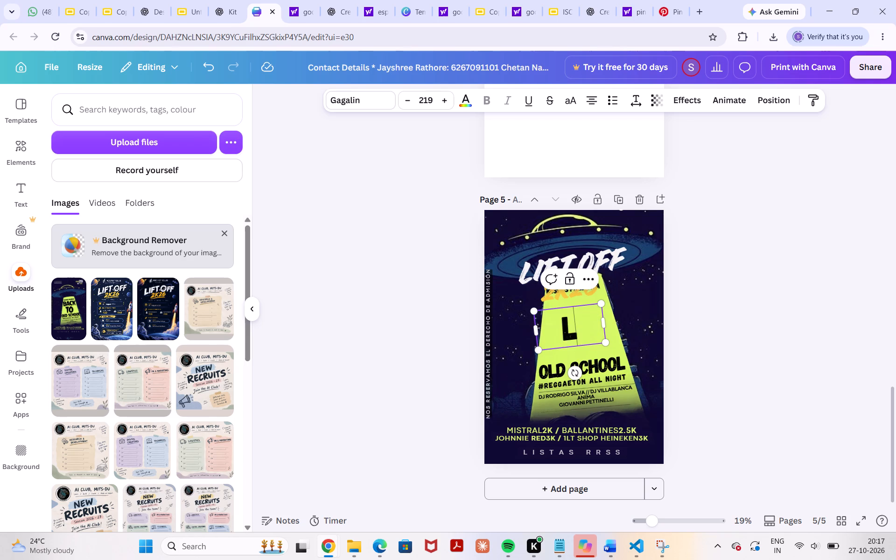
pyautogui.write('ifr')
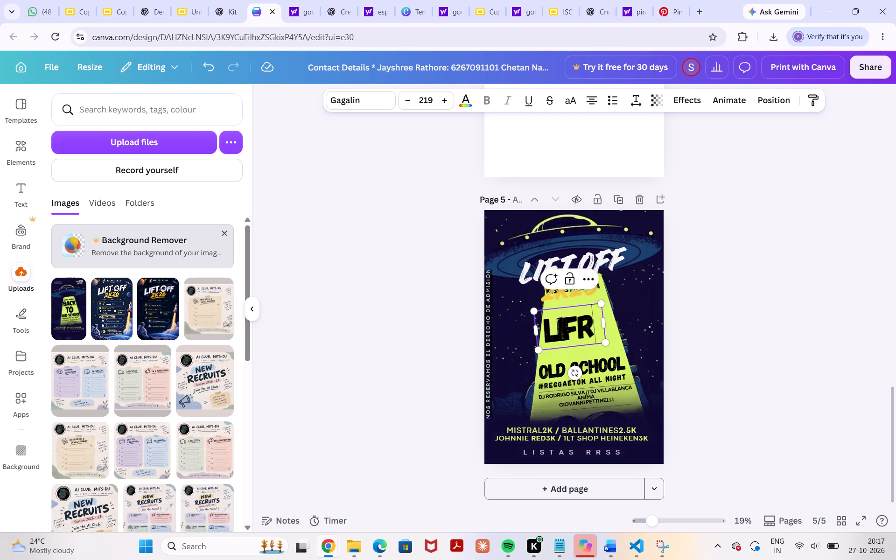
pyautogui.press('space')
pyautogui.press('BackSpace')
pyautogui.press('BackSpace')
pyautogui.press('r')
pyautogui.press('BackSpace')
pyautogui.press('r')
pyautogui.press('BackSpace')
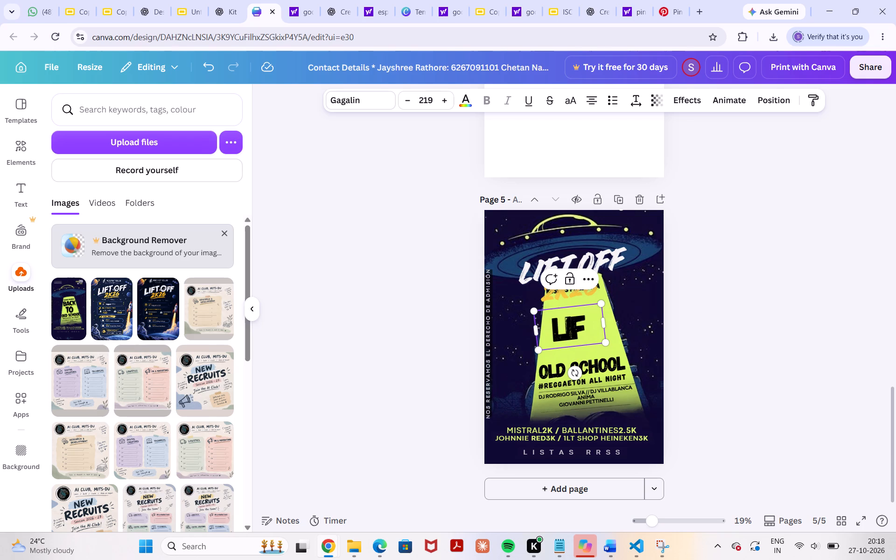
pyautogui.write('t')
pyautogui.press('space')
pyautogui.write('off')
pyautogui.press('space')
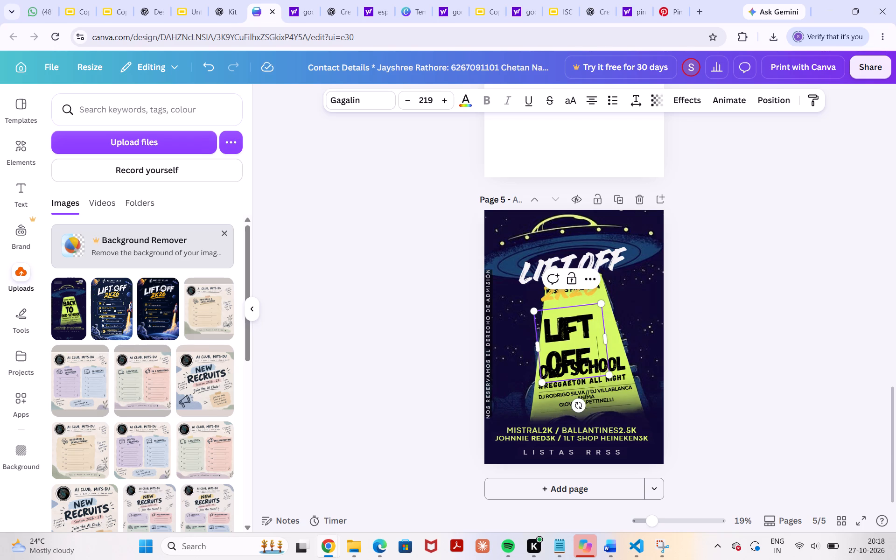
pyautogui.press('2')
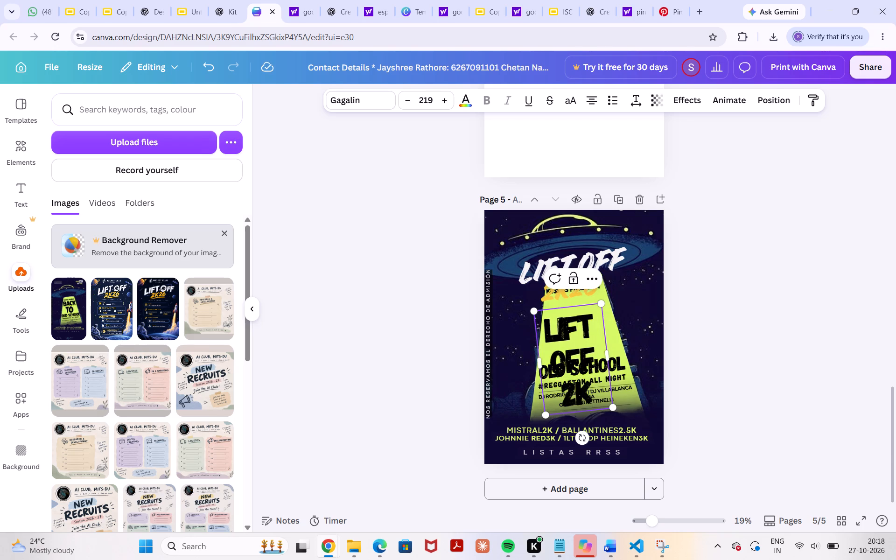
pyautogui.write('26')
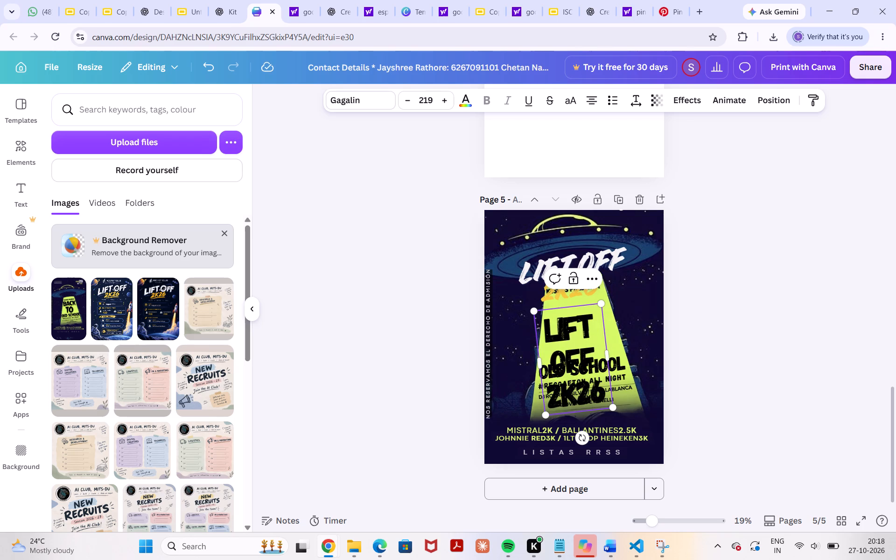
# Widen the new title's text box so "LIFT OFF" fits on one line above "2K26".
pyautogui.click(597, 355)
pyautogui.moveTo(610, 358); pyautogui.dragTo(656, 357)
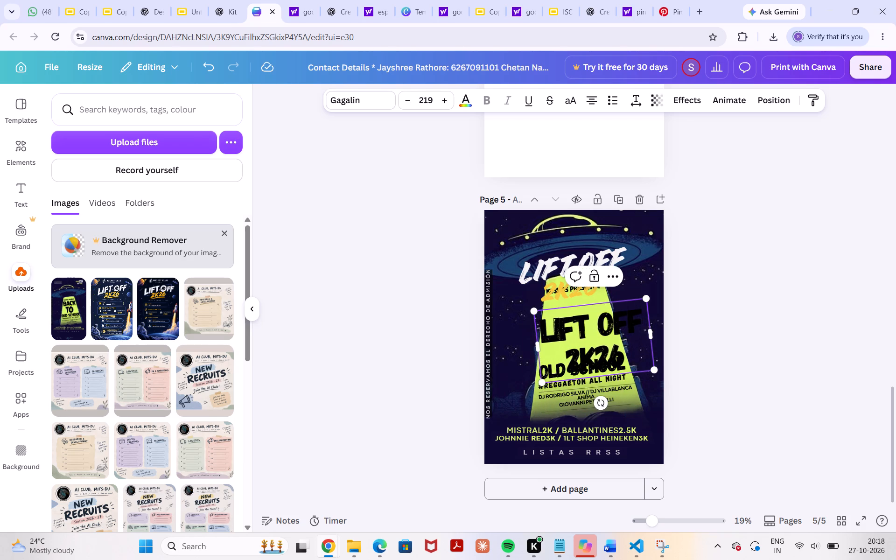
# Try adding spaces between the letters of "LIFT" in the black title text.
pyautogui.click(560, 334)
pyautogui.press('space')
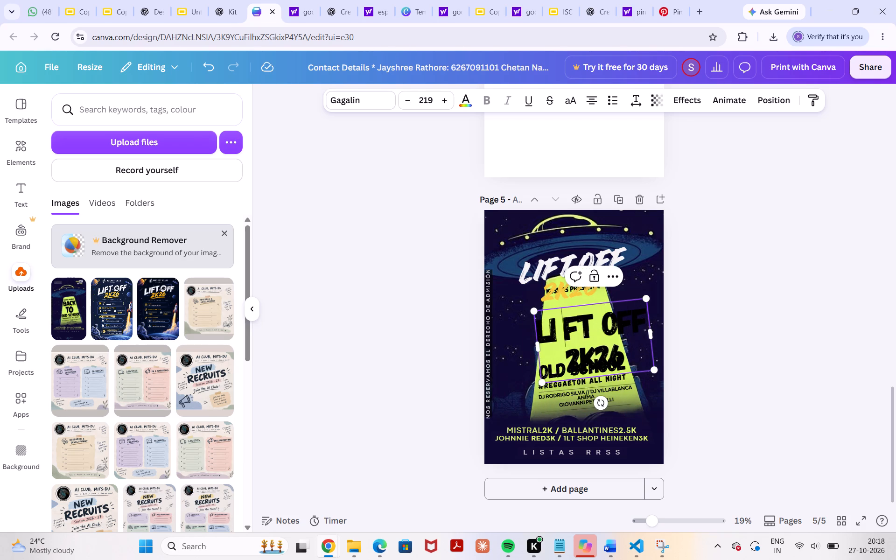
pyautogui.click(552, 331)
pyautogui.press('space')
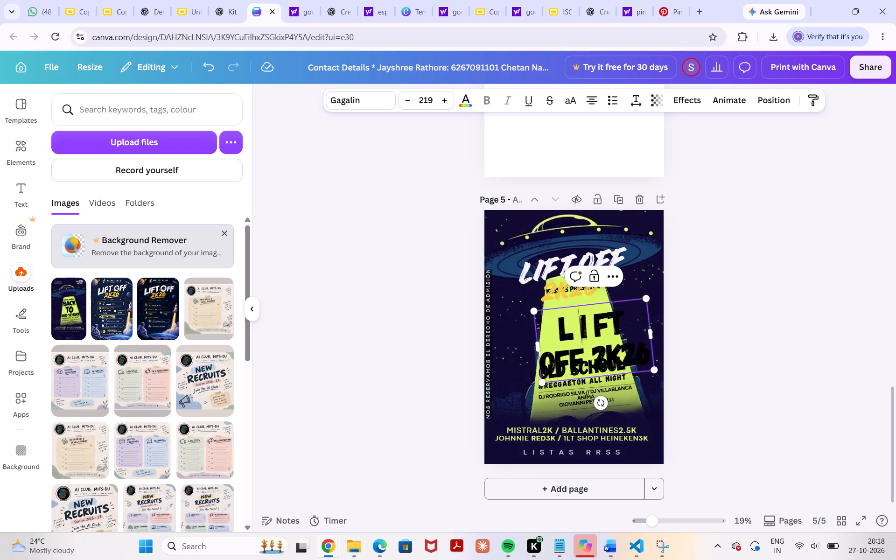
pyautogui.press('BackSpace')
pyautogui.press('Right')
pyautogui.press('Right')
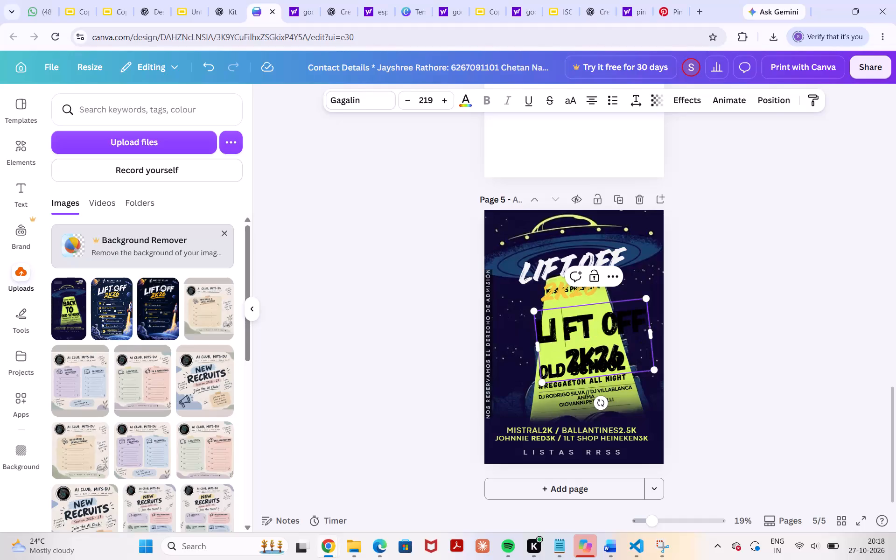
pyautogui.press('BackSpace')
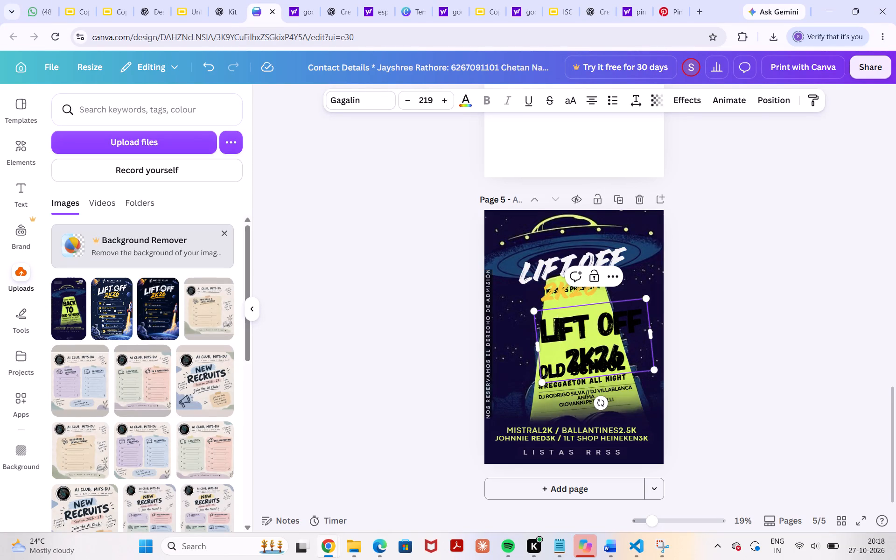
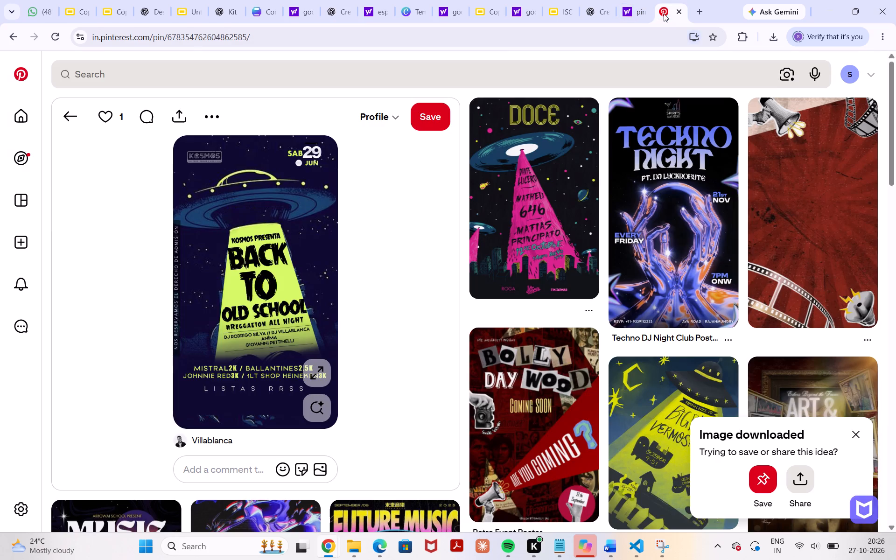
pyautogui.scroll(-5, 517, 373)
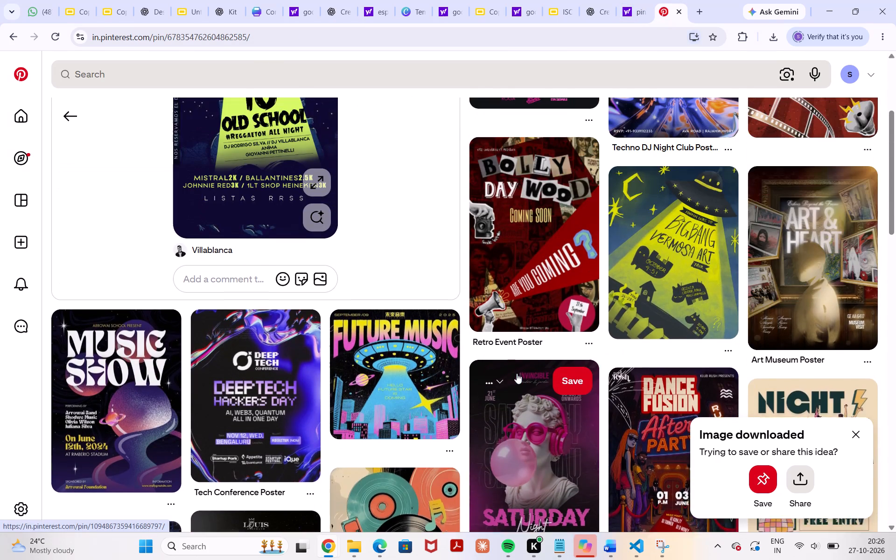
pyautogui.click(673, 301)
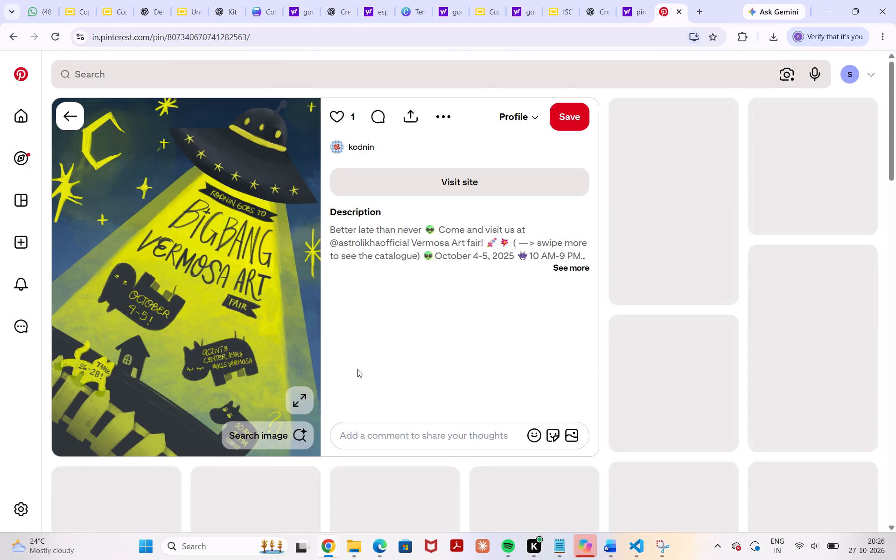
pyautogui.scroll(-3, 638, 344)
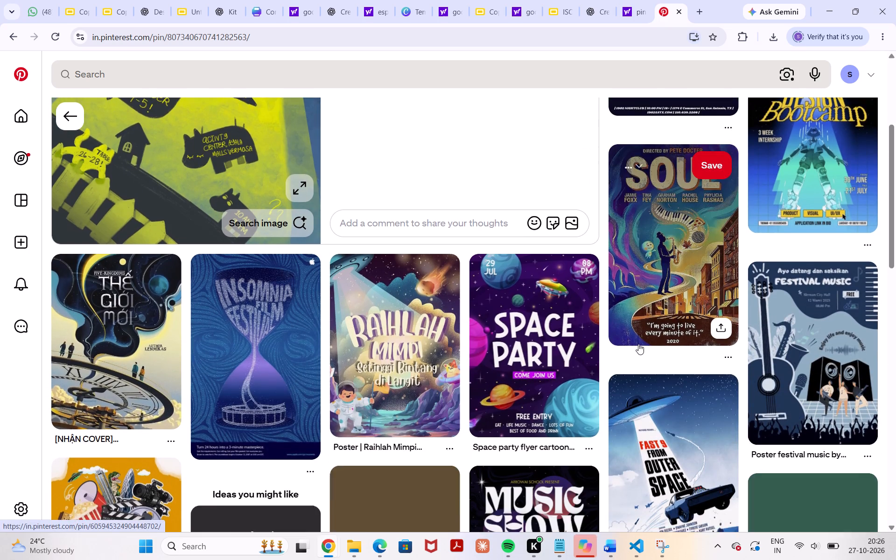
pyautogui.scroll(-2, 639, 330)
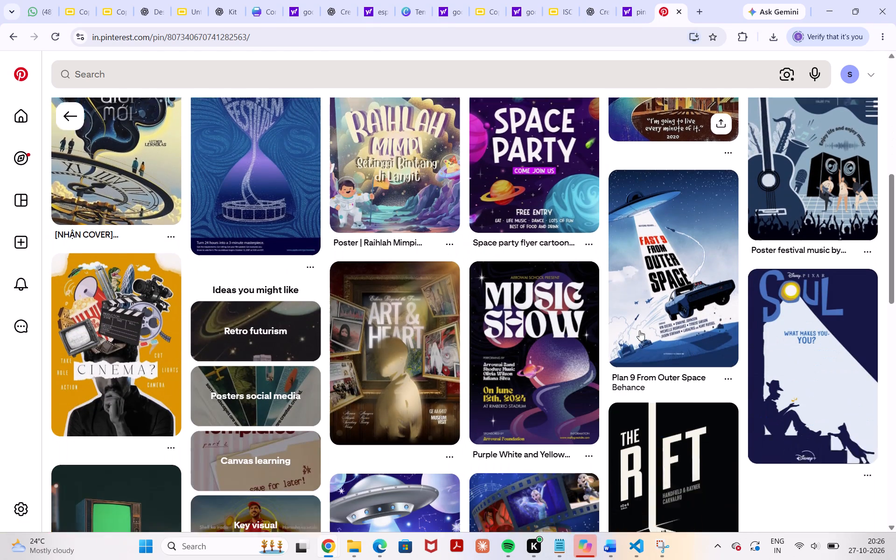
pyautogui.scroll(-5, 639, 330)
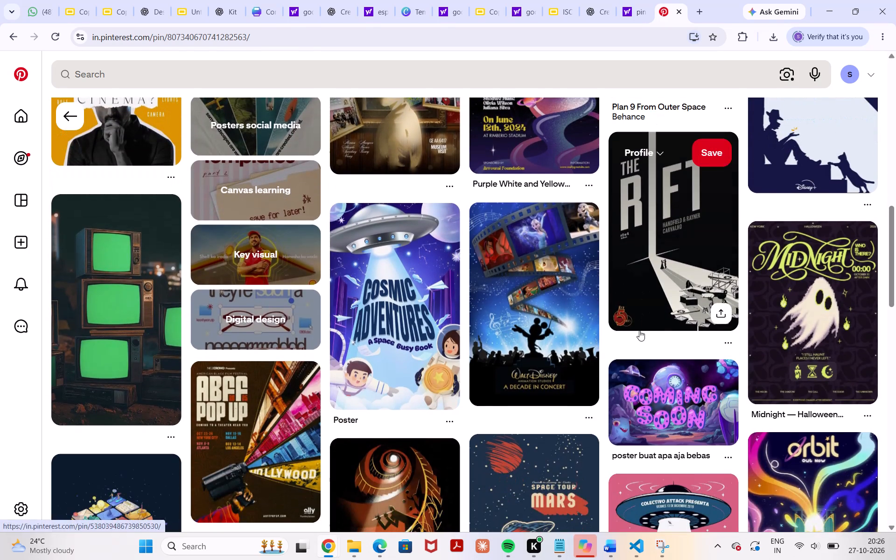
pyautogui.scroll(-4, 639, 330)
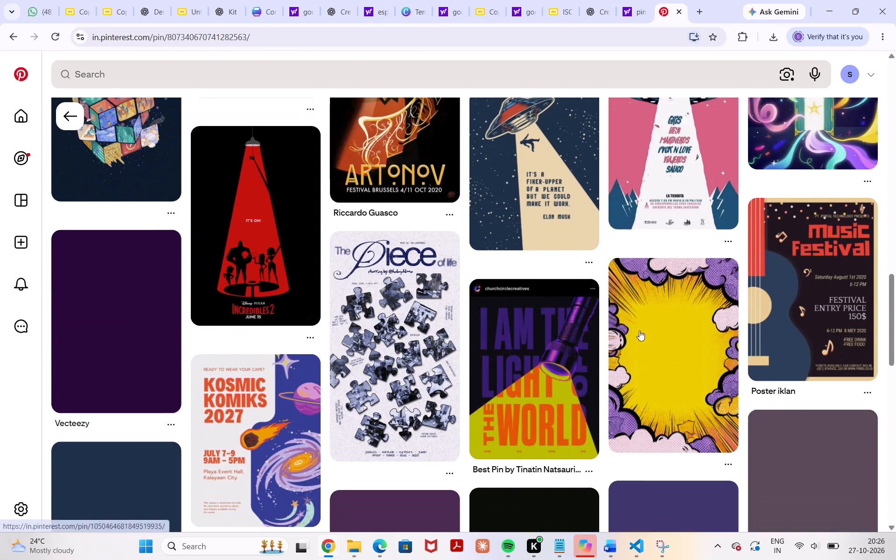
pyautogui.scroll(-1, 639, 330)
pyautogui.scroll(3, 639, 330)
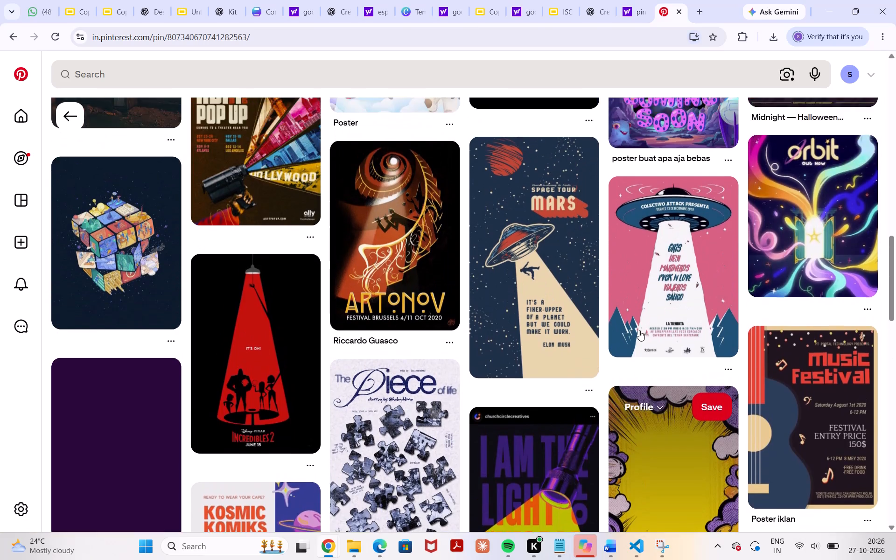
pyautogui.scroll(1, 639, 330)
pyautogui.scroll(-6, 639, 330)
pyautogui.scroll(1, 639, 330)
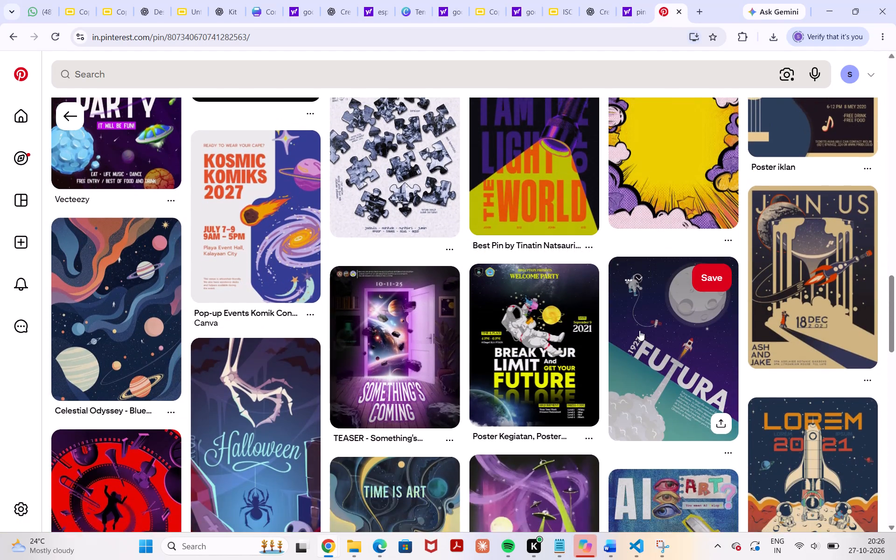
pyautogui.scroll(1, 639, 330)
pyautogui.scroll(-3, 639, 330)
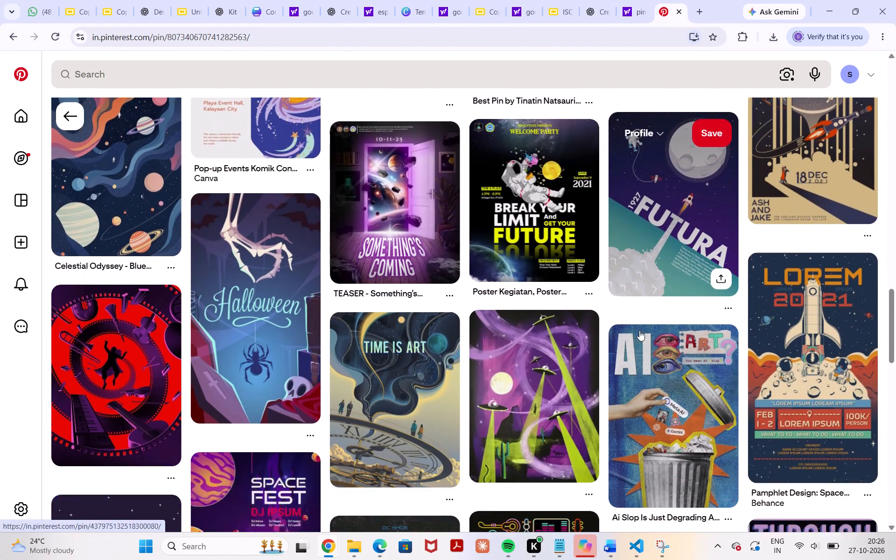
pyautogui.scroll(-5, 639, 330)
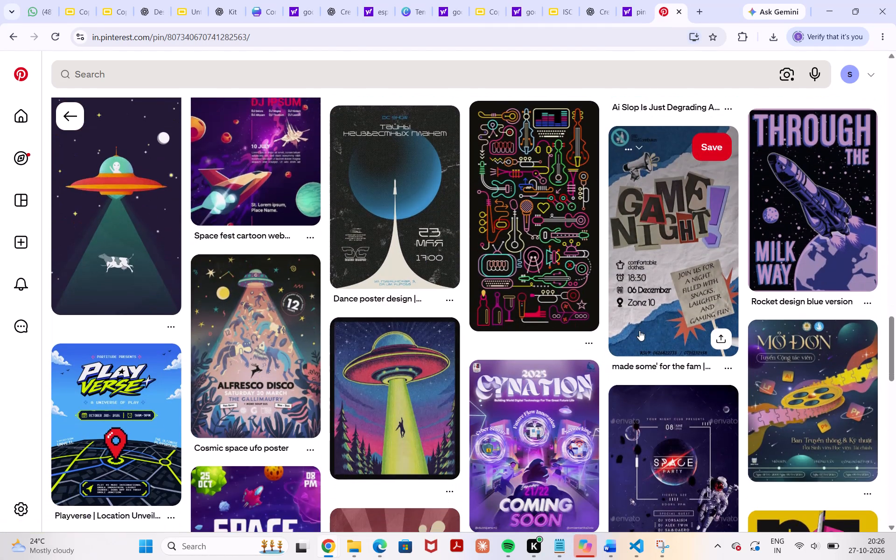
pyautogui.scroll(-1, 639, 330)
pyautogui.scroll(1, 639, 330)
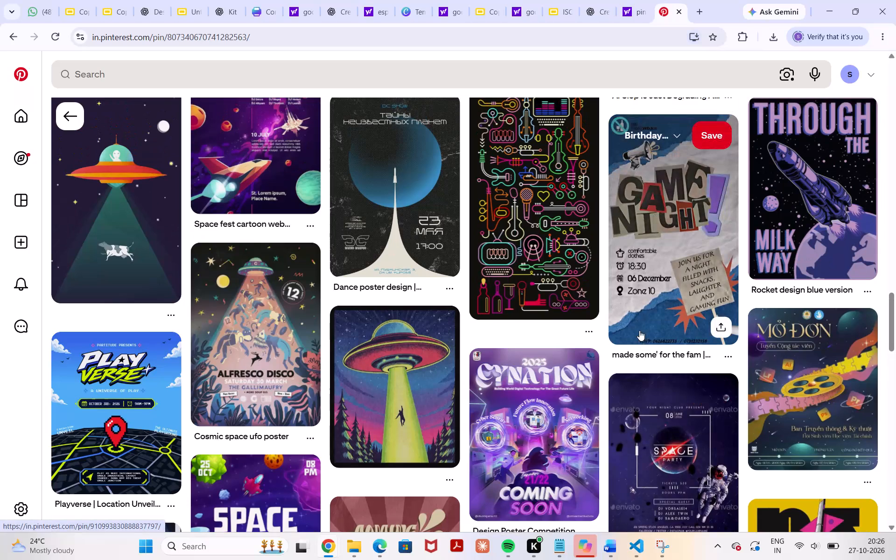
pyautogui.scroll(-2, 639, 330)
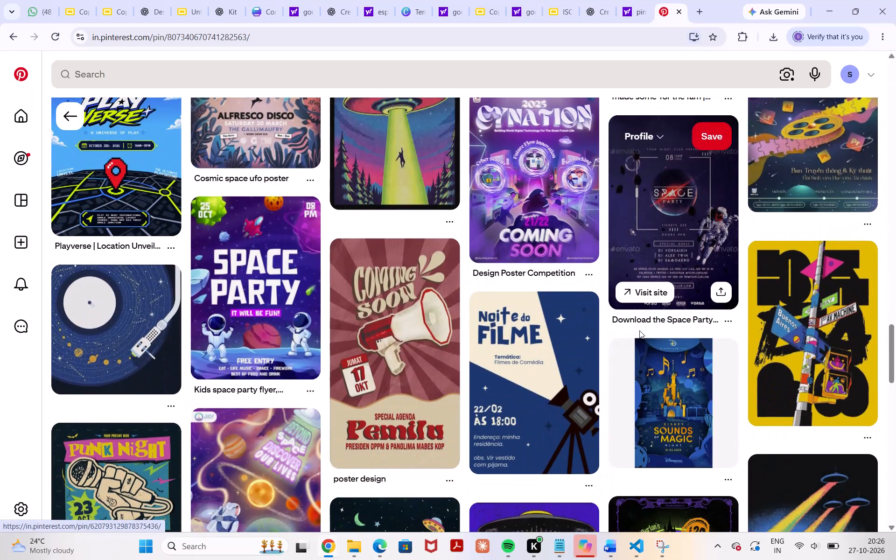
pyautogui.scroll(-1, 639, 330)
pyautogui.scroll(3, 639, 330)
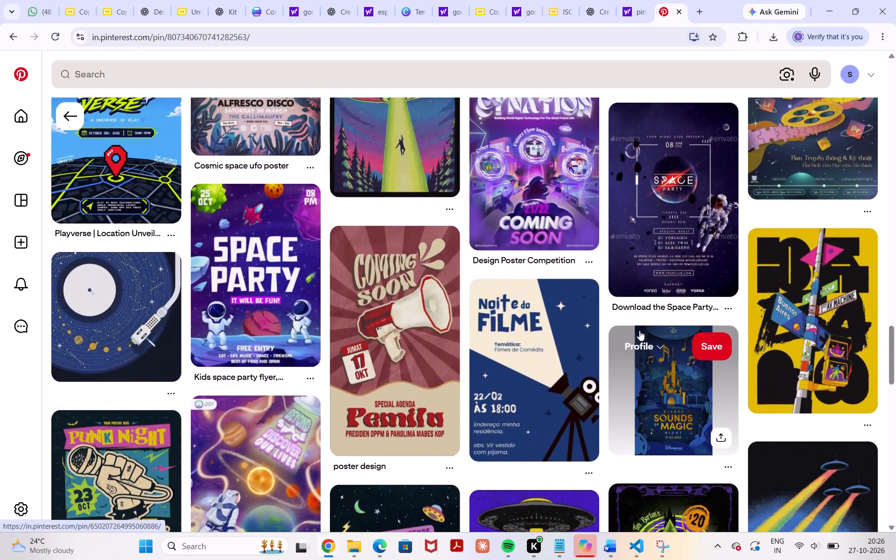
pyautogui.scroll(-2, 639, 330)
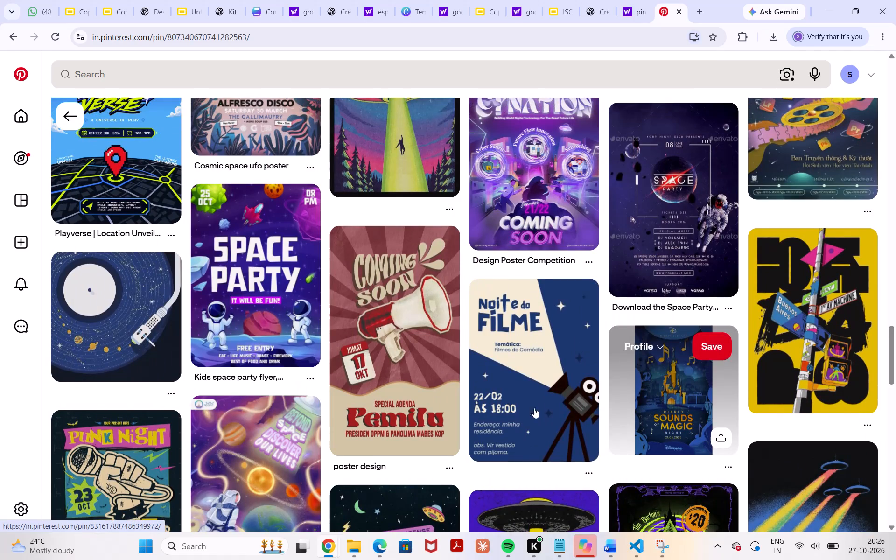
pyautogui.scroll(-7, 547, 416)
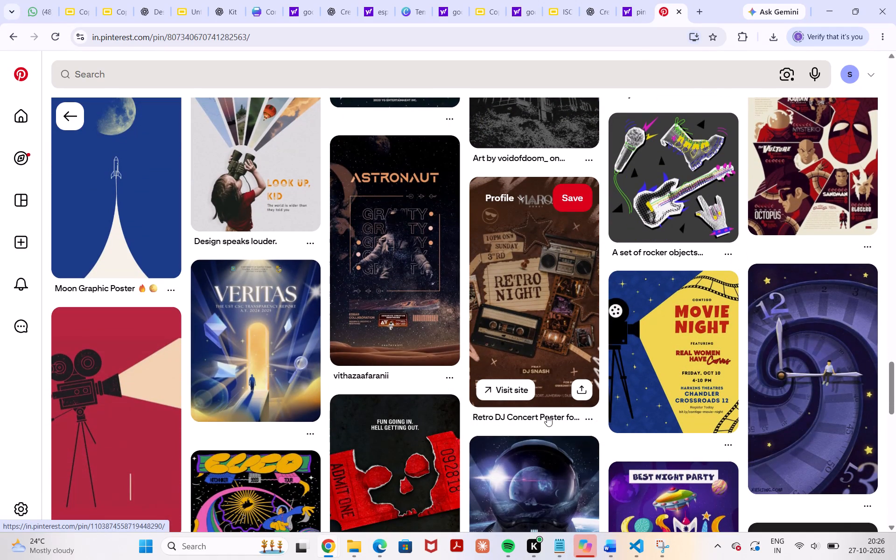
pyautogui.scroll(-1, 547, 416)
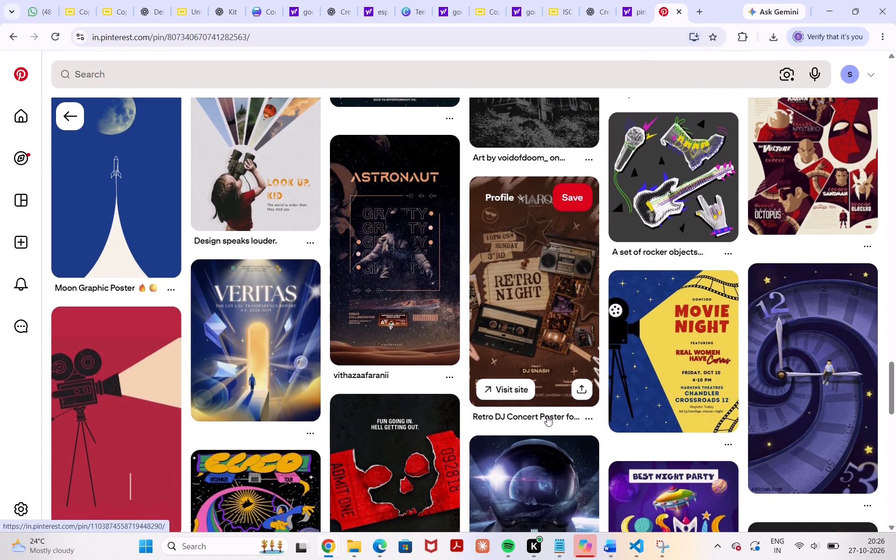
pyautogui.scroll(-4, 547, 416)
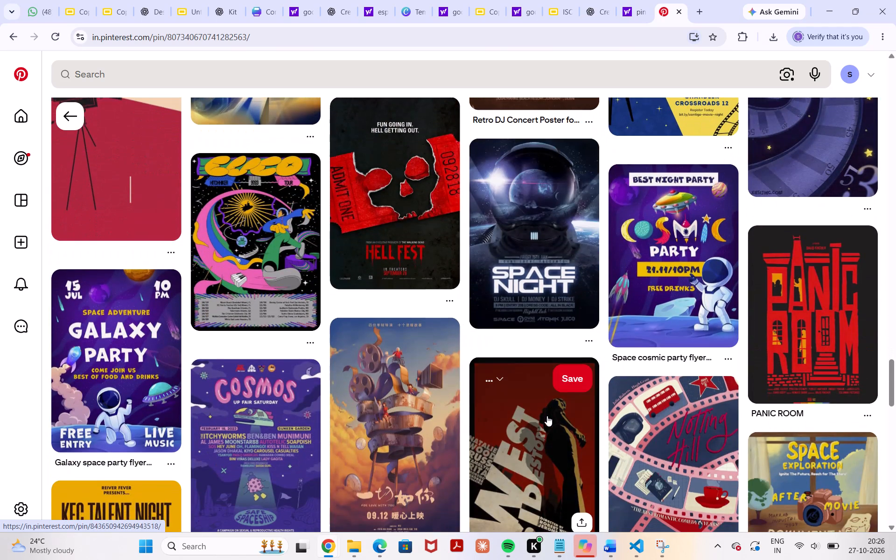
pyautogui.scroll(-2, 547, 416)
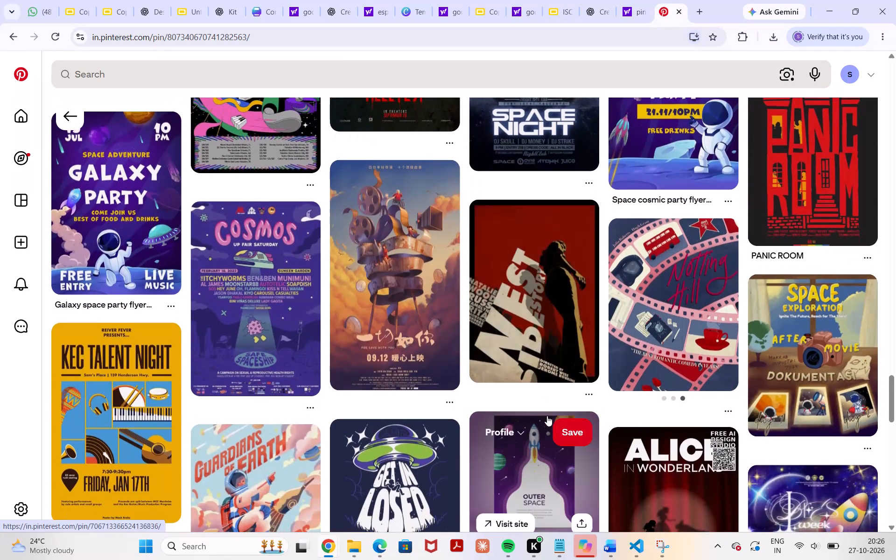
pyautogui.scroll(-3, 547, 416)
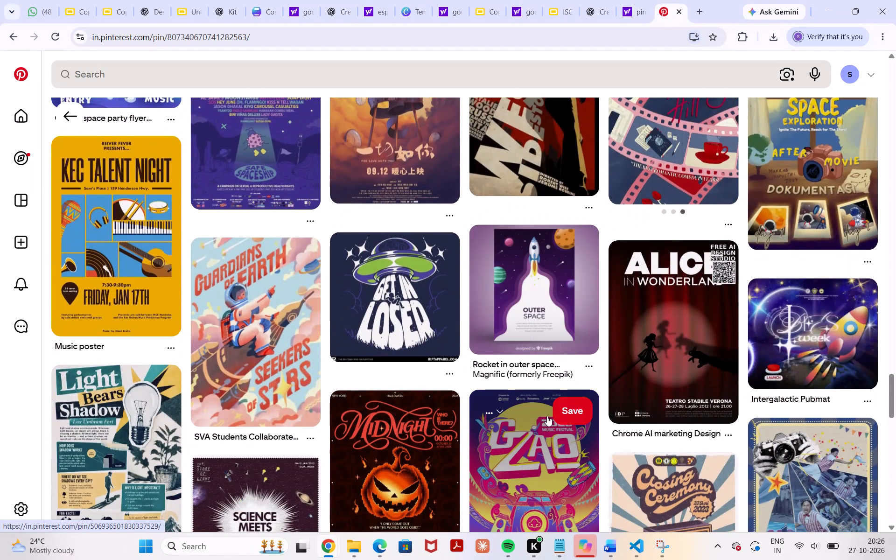
pyautogui.scroll(-4, 547, 416)
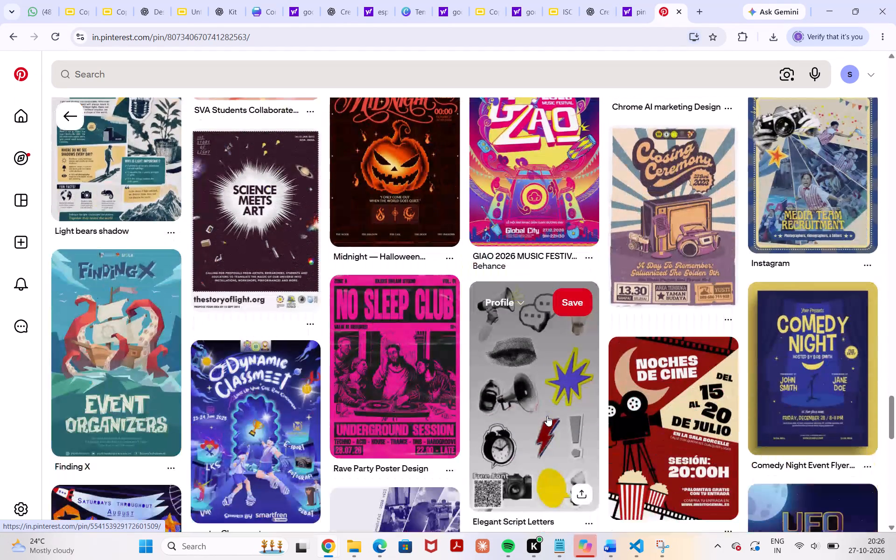
pyautogui.scroll(-3, 547, 416)
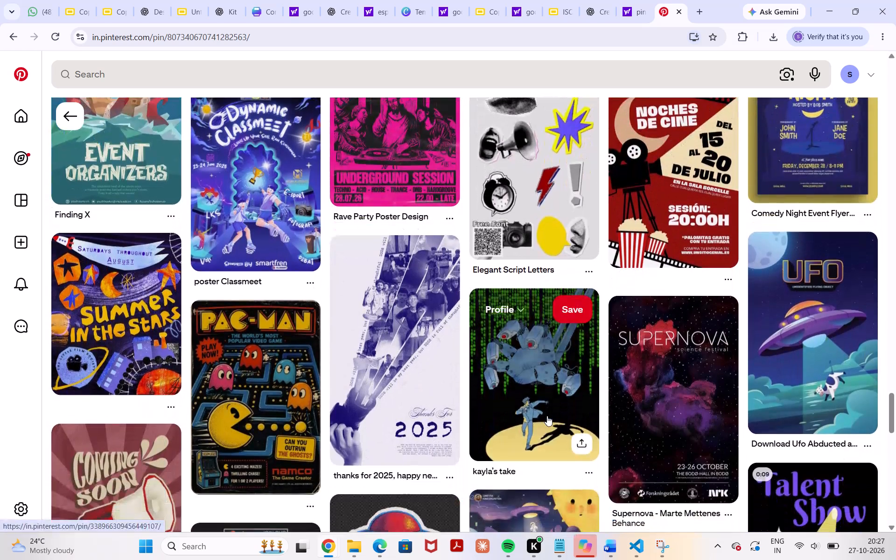
pyautogui.scroll(-4, 547, 416)
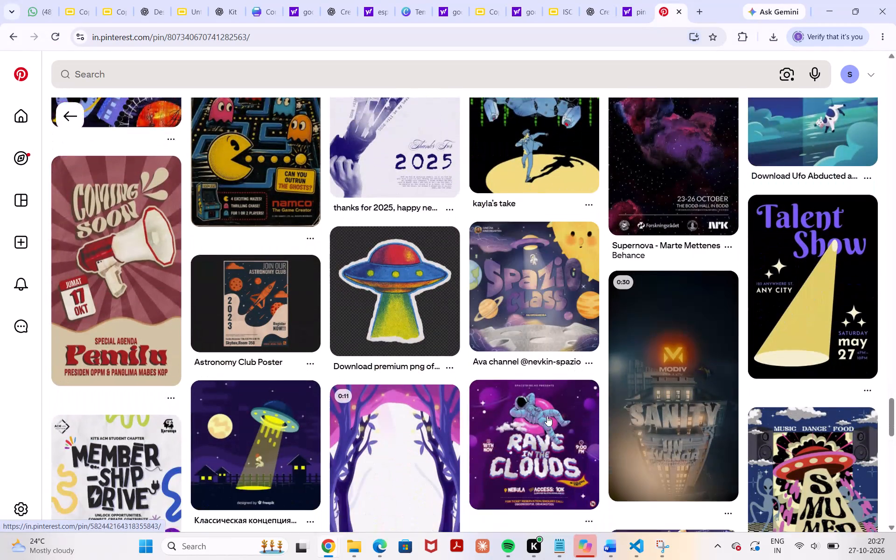
pyautogui.scroll(-4, 547, 416)
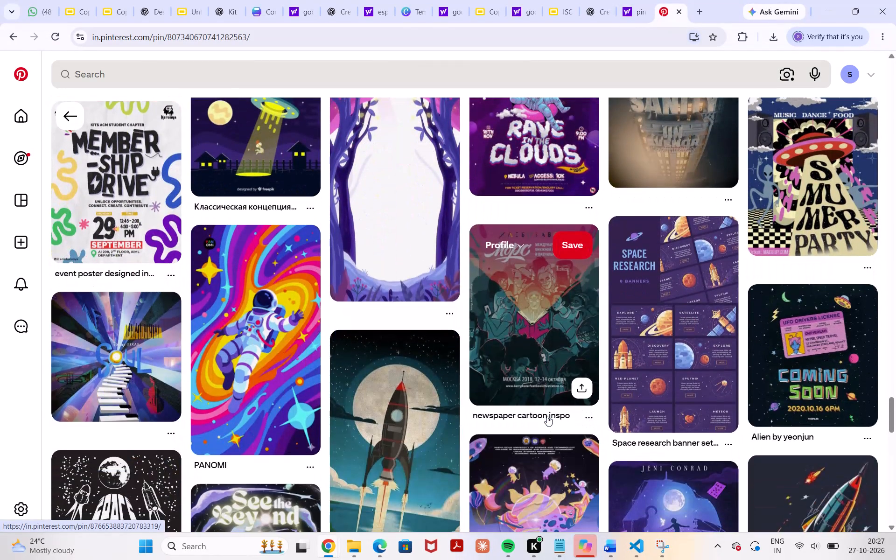
pyautogui.scroll(-3, 547, 416)
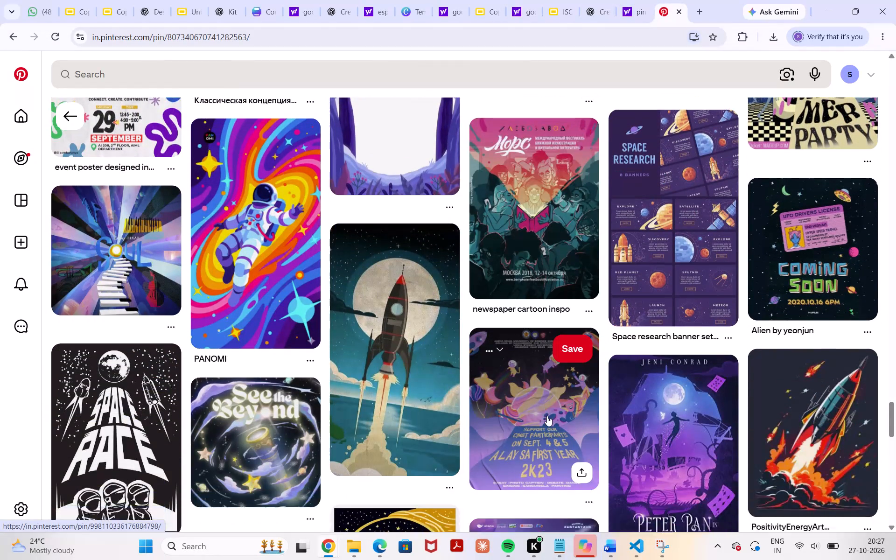
pyautogui.scroll(-3, 547, 416)
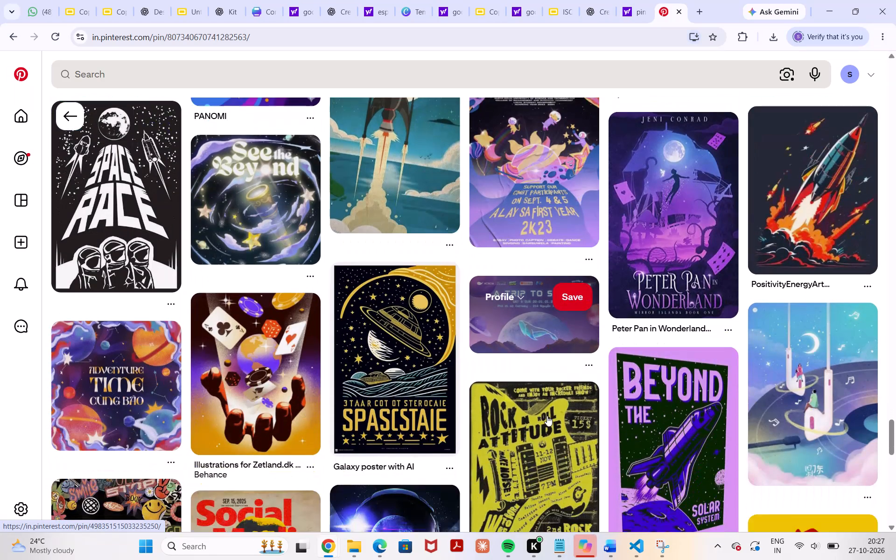
pyautogui.scroll(-5, 547, 416)
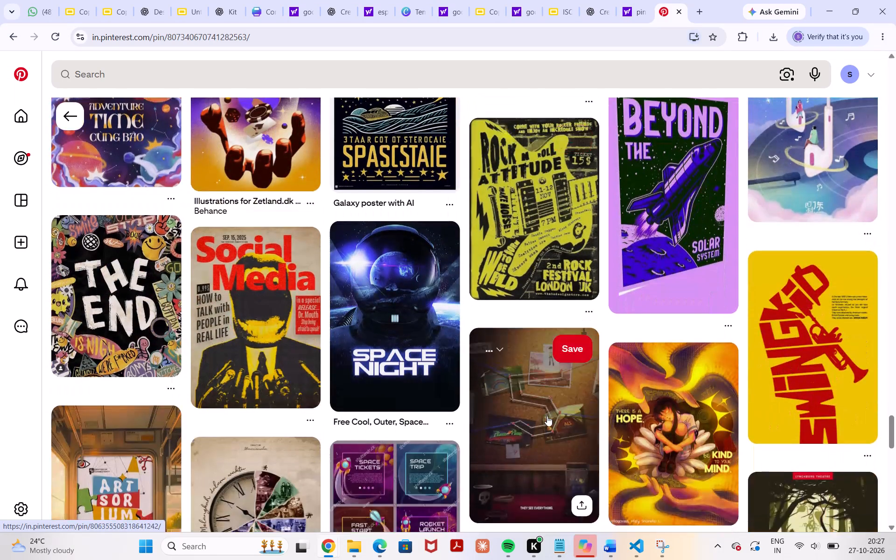
pyautogui.scroll(-6, 547, 416)
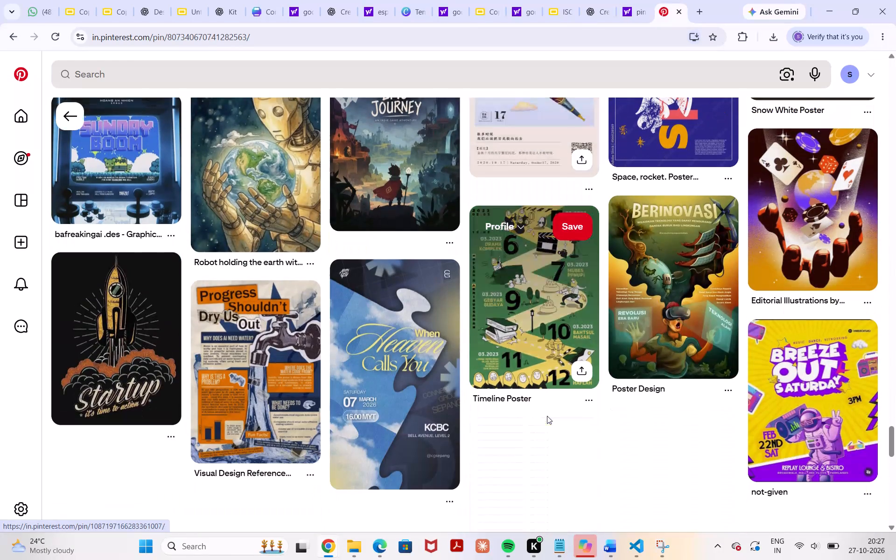
pyautogui.scroll(-5, 547, 416)
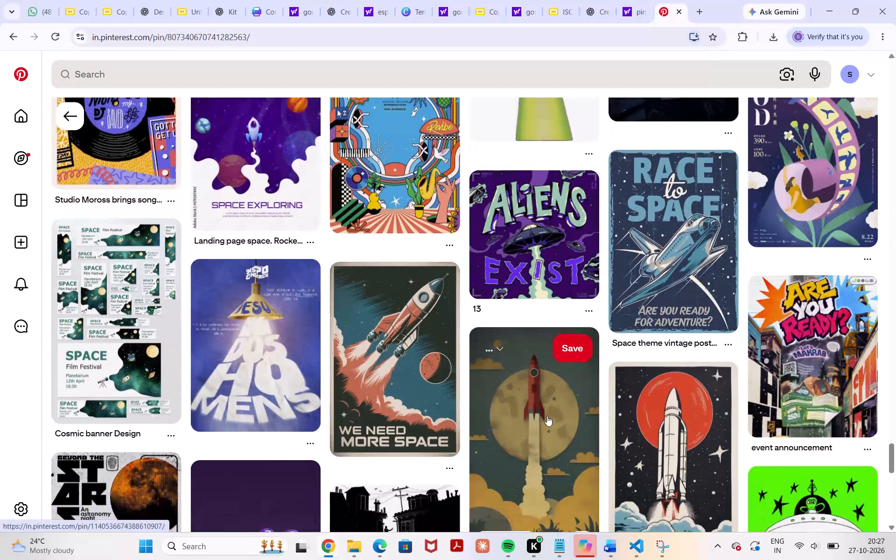
pyautogui.scroll(-1, 547, 416)
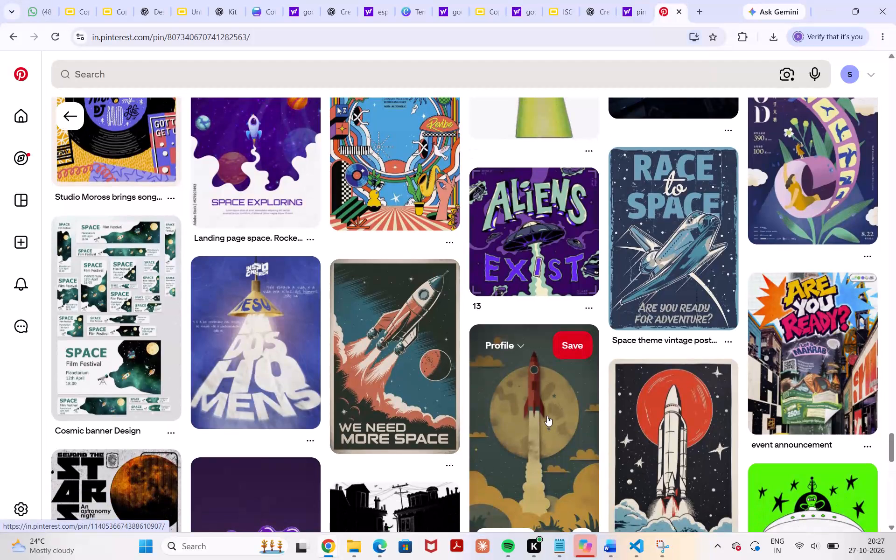
pyautogui.scroll(-4, 547, 416)
pyautogui.scroll(3, 547, 416)
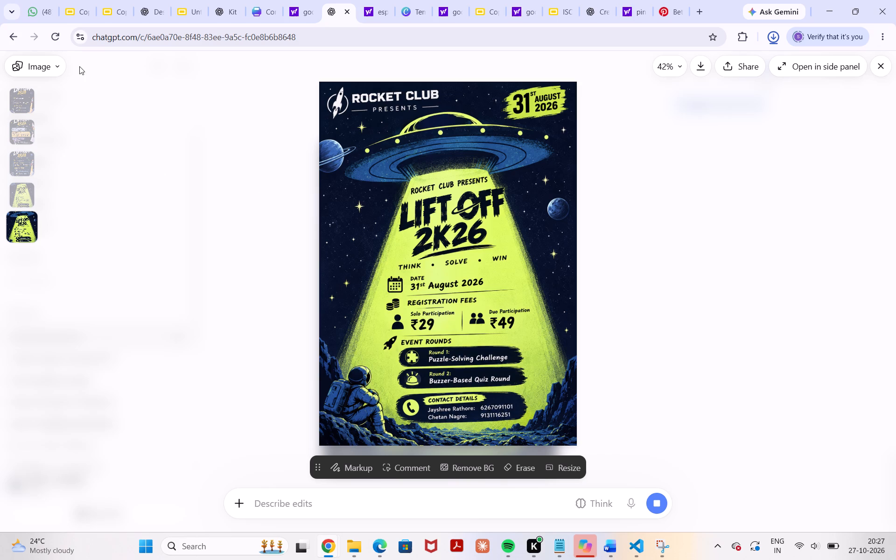
# Switch to the Canva poster design and add a blank page after page 5.
pyautogui.click(259, 10)
pyautogui.scroll(-6, 735, 322)
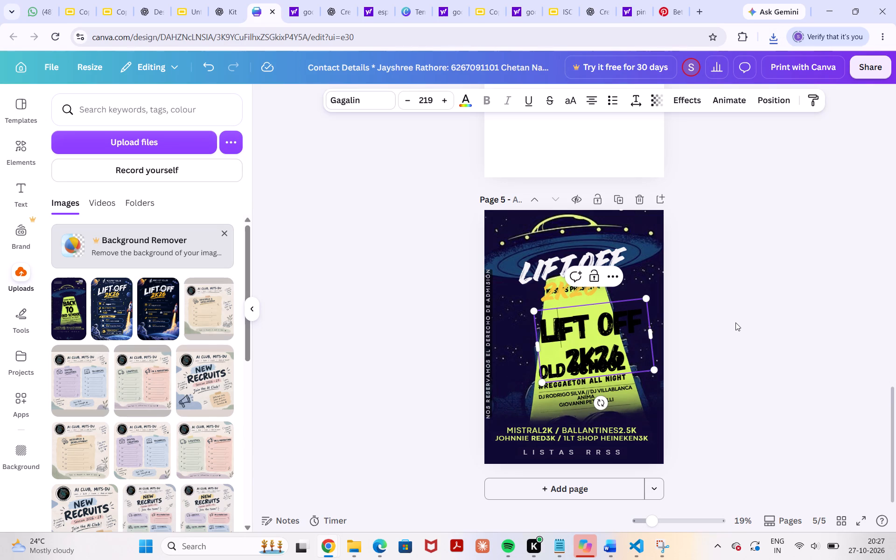
pyautogui.scroll(-4, 391, 326)
pyautogui.scroll(-4, 531, 333)
pyautogui.click(534, 495)
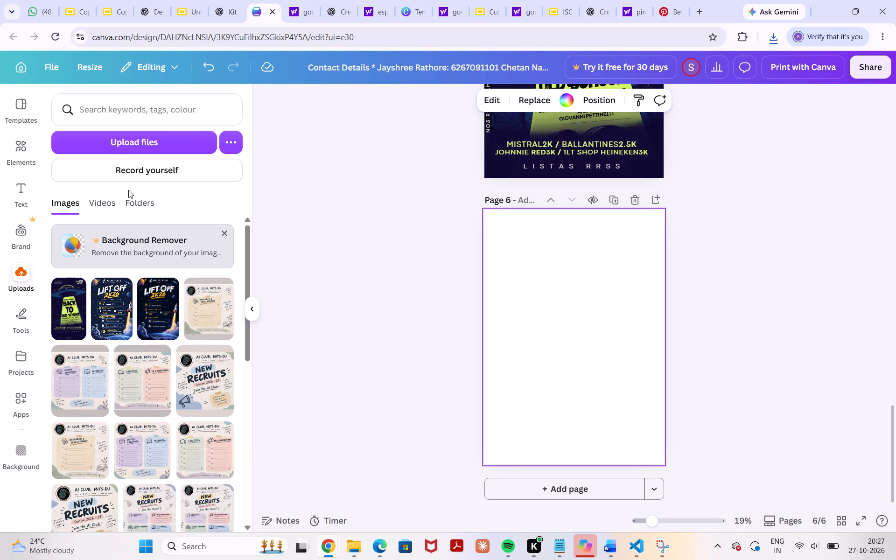
# Upload the "Rocket Club Lift Off 2K26" PNG from Downloads and place it on the blank page 6.
pyautogui.click(103, 148)
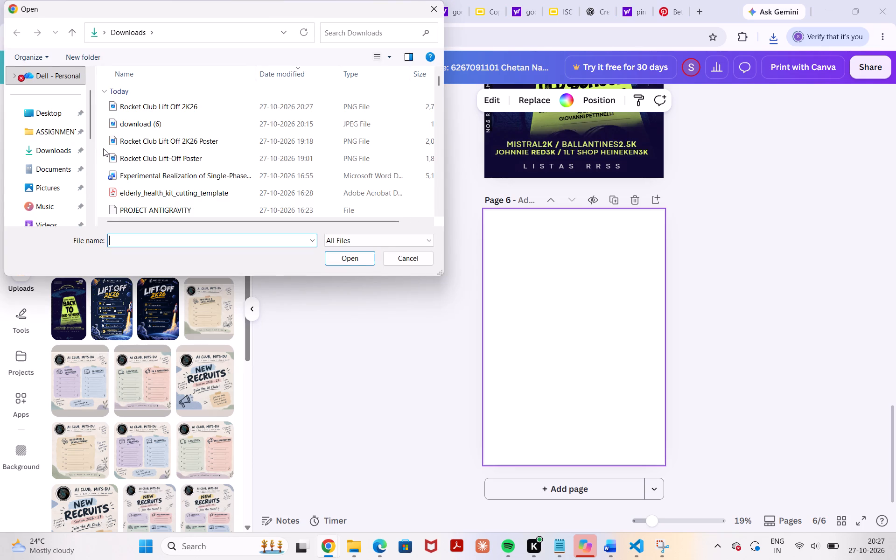
pyautogui.doubleClick(229, 111)
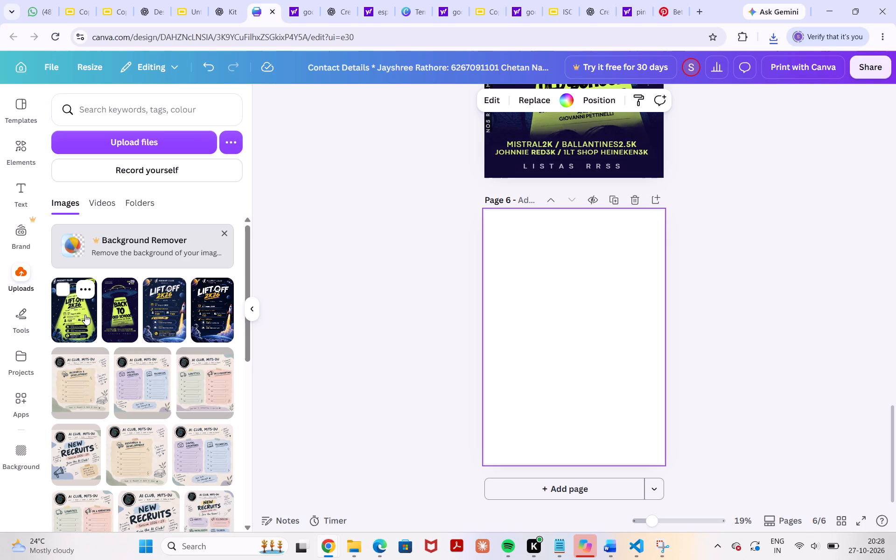
pyautogui.click(85, 315)
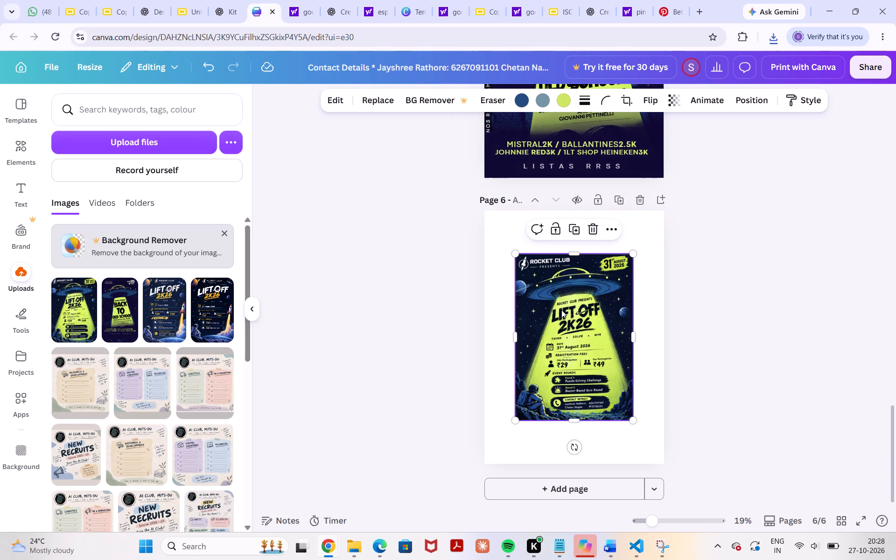
# Move the poster image to the page's upper-left corner and enlarge it to cover all of page 6.
pyautogui.moveTo(561, 310); pyautogui.dragTo(507, 272, button='right')
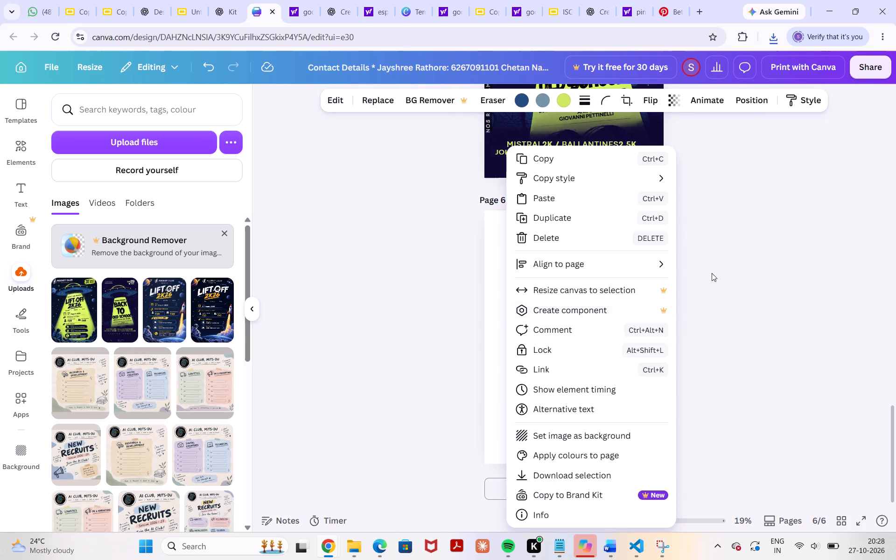
pyautogui.click(712, 273)
pyautogui.moveTo(585, 365); pyautogui.dragTo(553, 324, button='right')
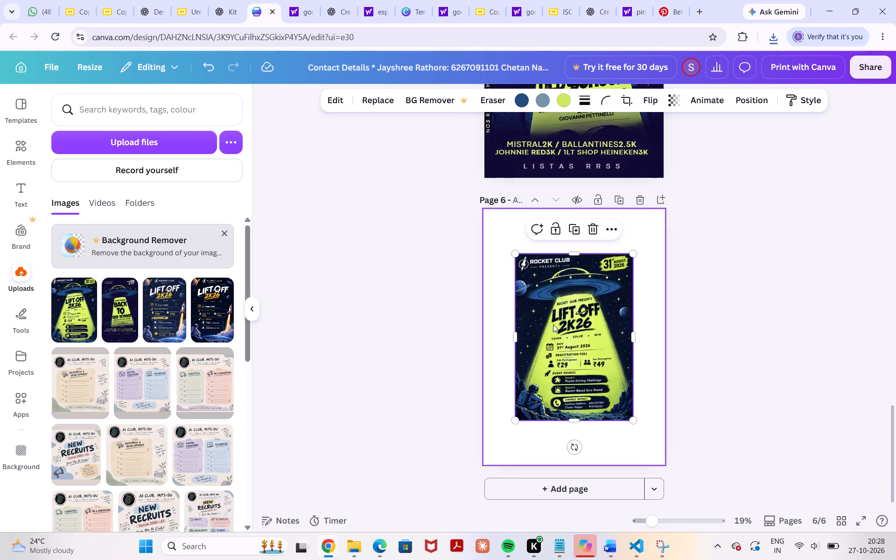
pyautogui.click(787, 242)
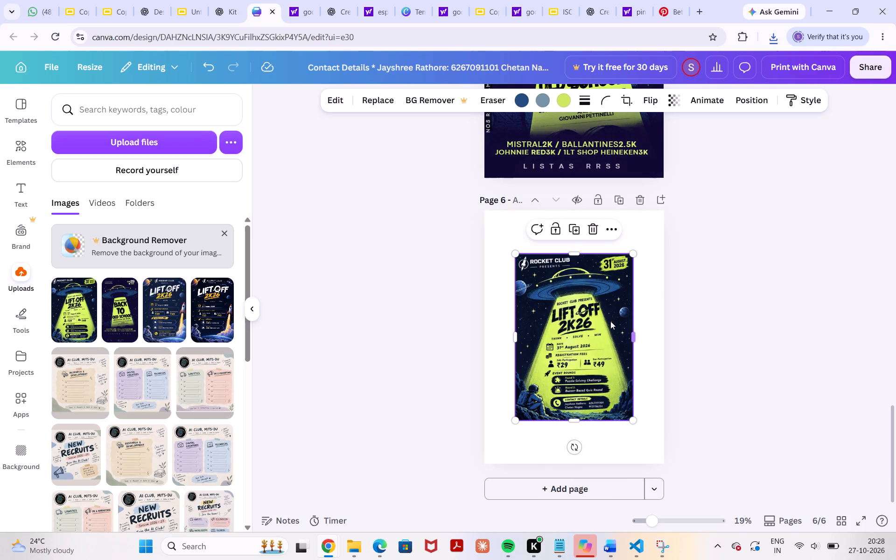
pyautogui.click(610, 327)
pyautogui.moveTo(614, 330); pyautogui.dragTo(588, 292)
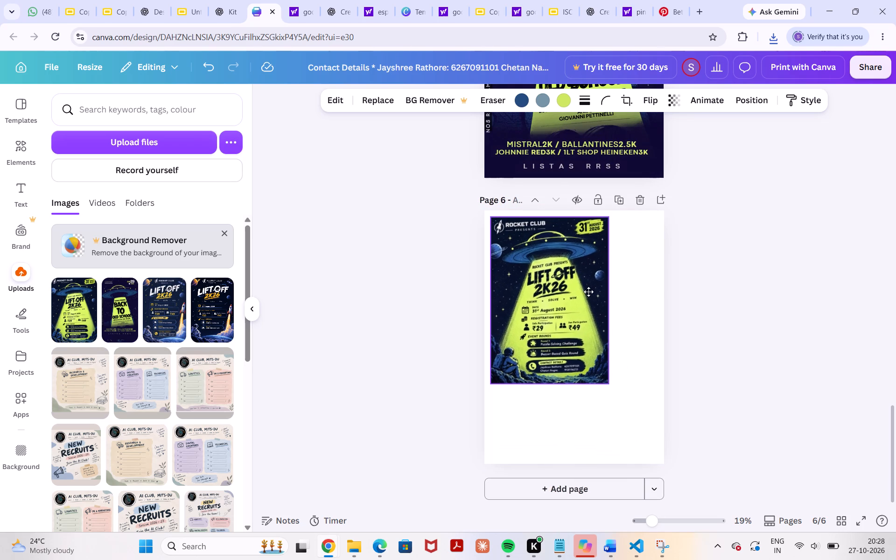
pyautogui.moveTo(588, 292); pyautogui.dragTo(586, 288)
pyautogui.moveTo(604, 375); pyautogui.dragTo(682, 449)
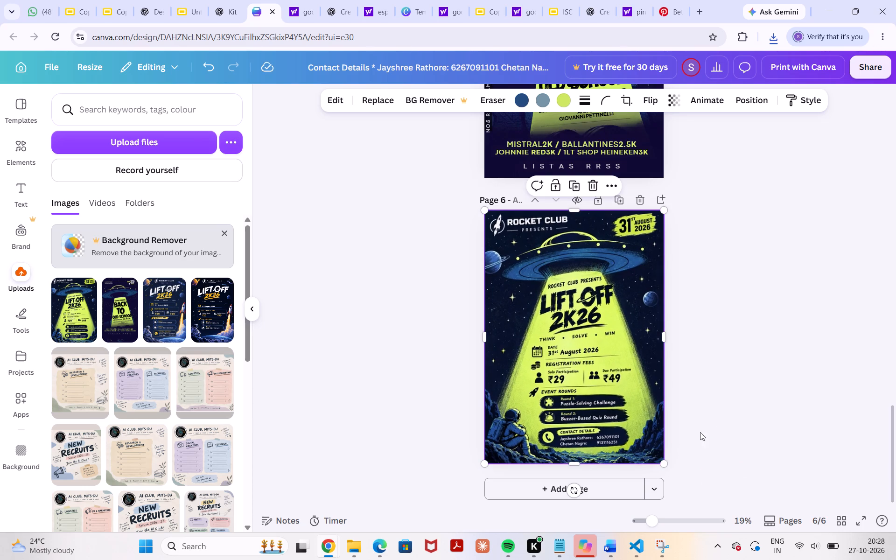
pyautogui.click(739, 405)
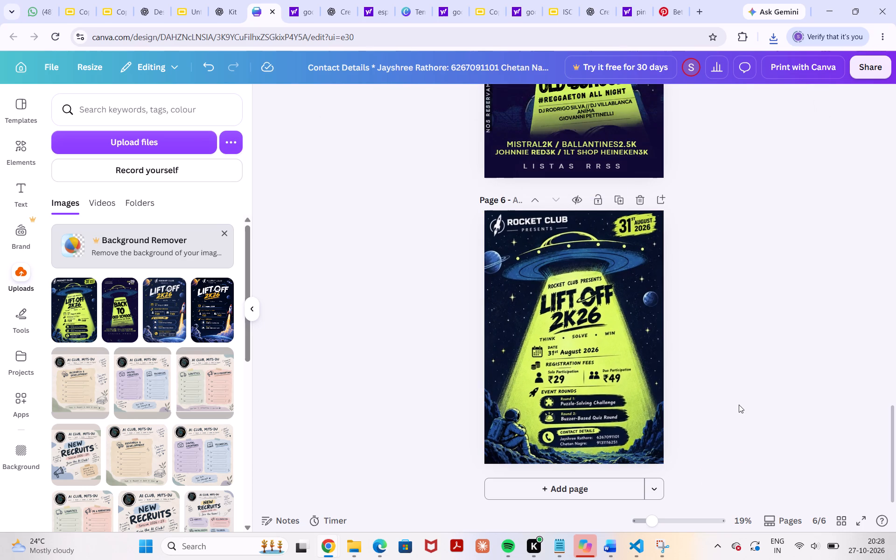
# Split the page 6 poster image into editable layers with Magic Layers.
pyautogui.click(615, 300)
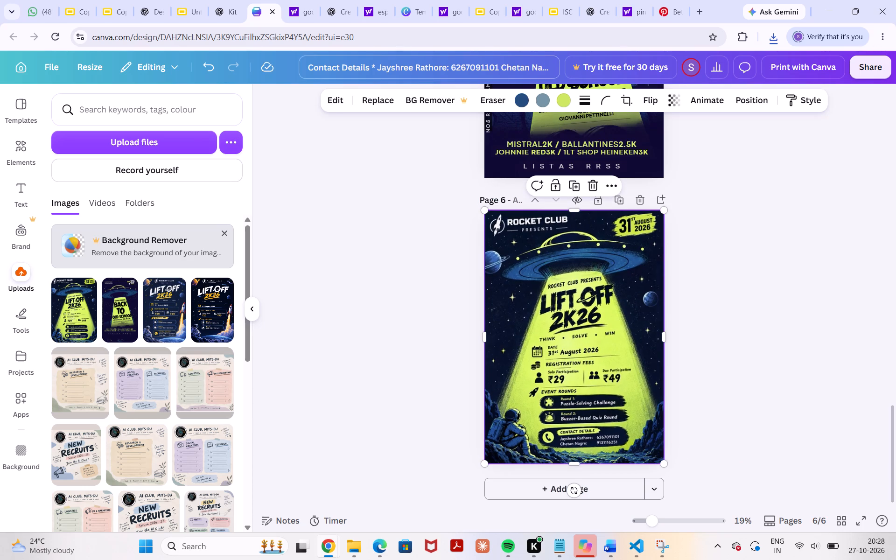
pyautogui.click(329, 101)
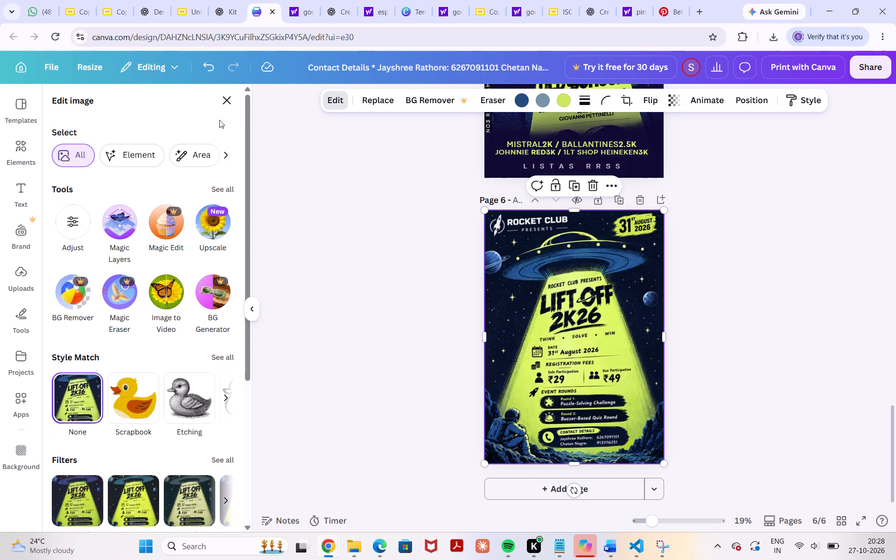
pyautogui.click(124, 226)
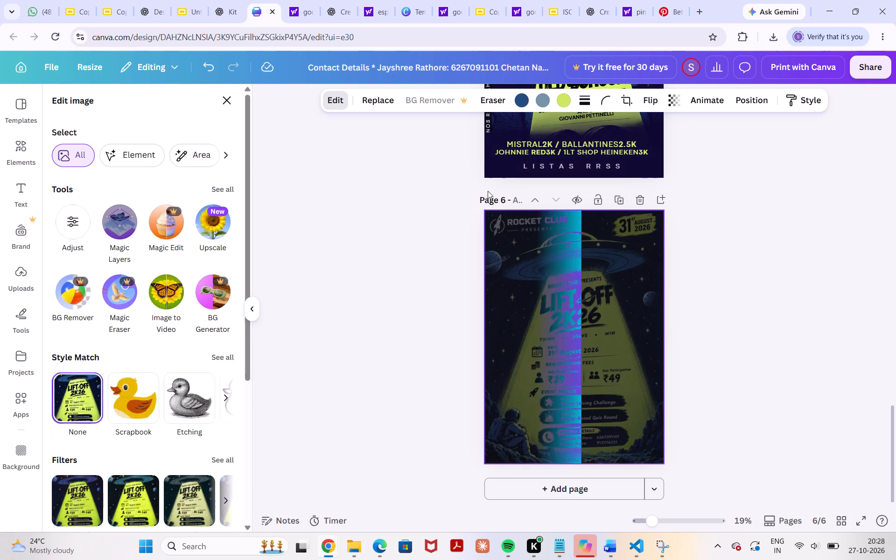
# Delete page 5, the older UFO draft with overlapping Lift Off and Old School text.
pyautogui.scroll(6, 489, 190)
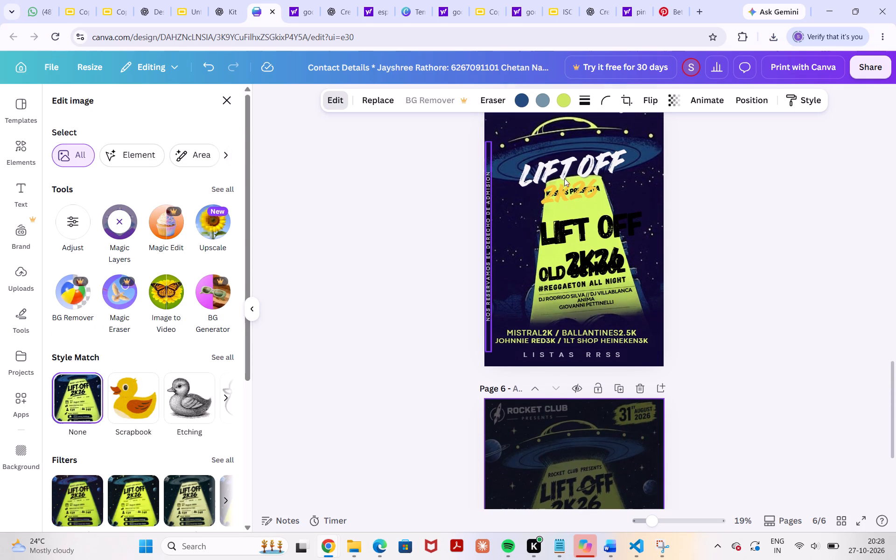
pyautogui.scroll(2, 673, 157)
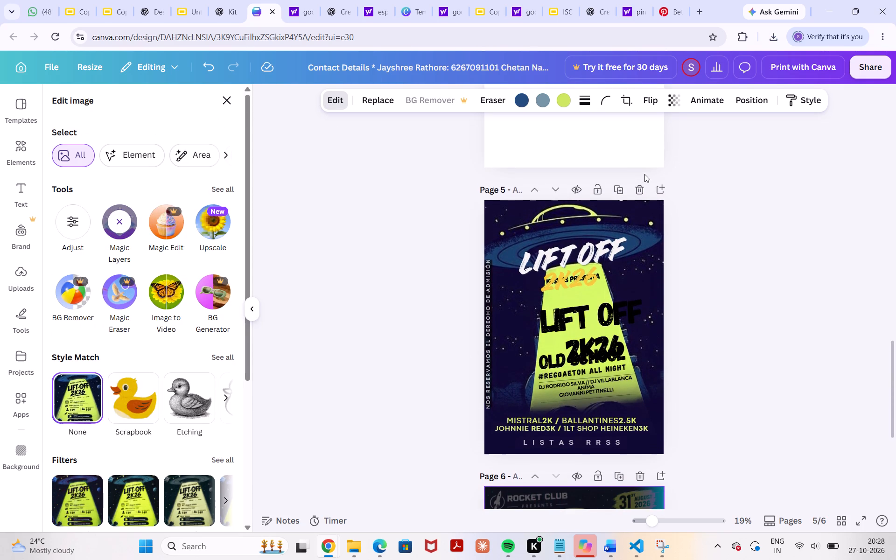
pyautogui.click(637, 189)
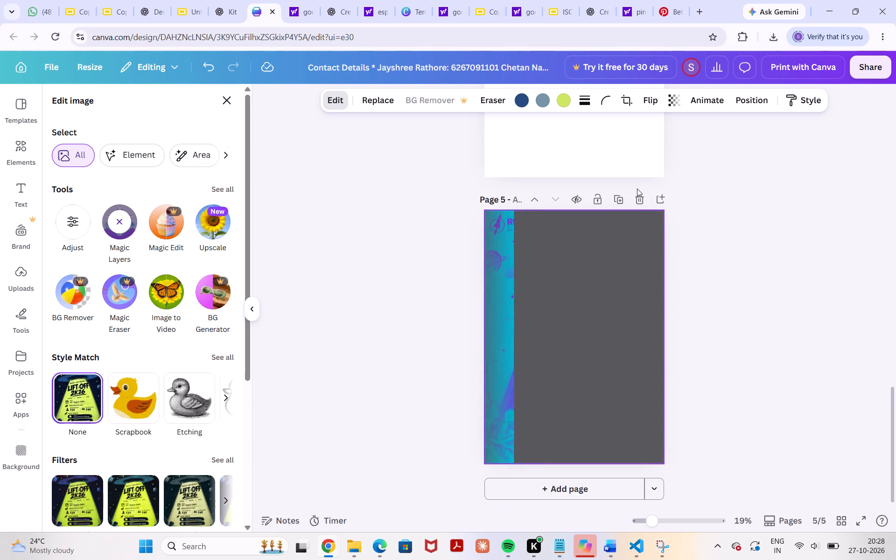
# Examine the layered UFO poster on the last page up close, checking its text, icons and artwork from top to bottom.
pyautogui.scroll(4, 802, 318)
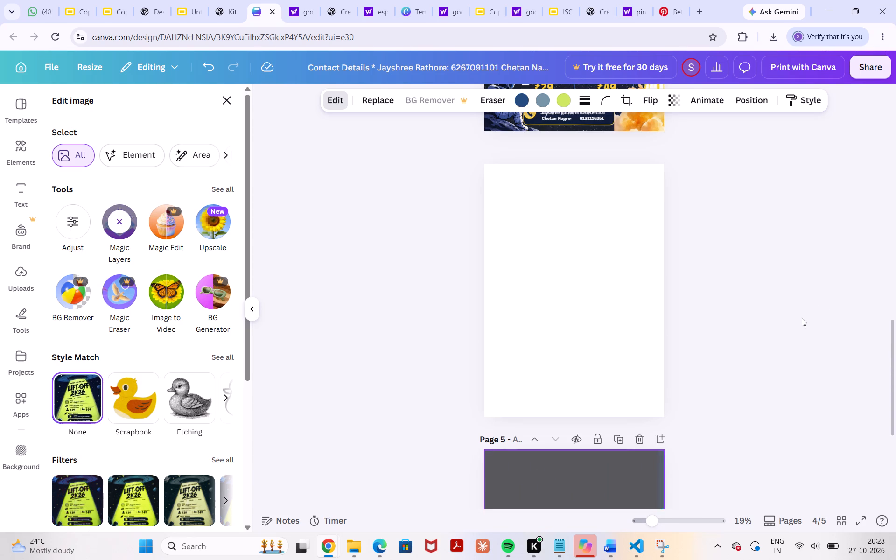
pyautogui.click(602, 263)
pyautogui.scroll(-1, 626, 266)
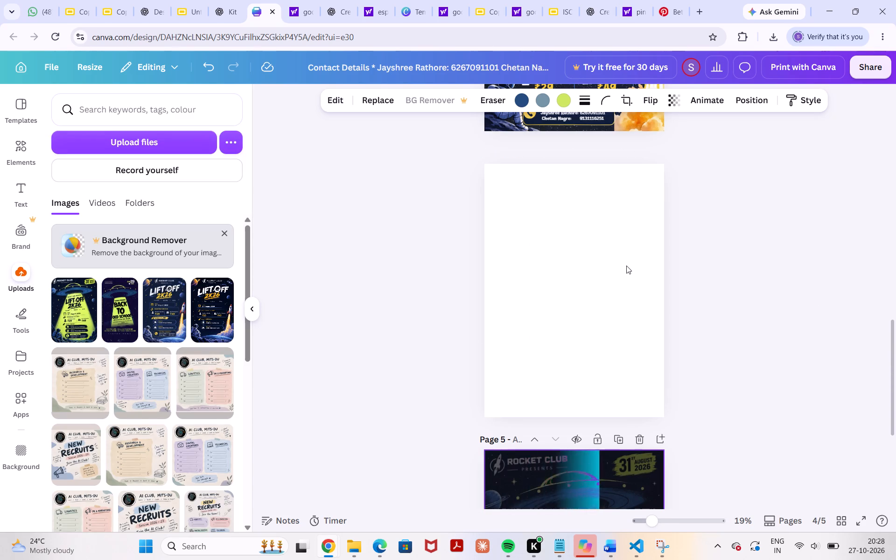
pyautogui.scroll(-4, 626, 266)
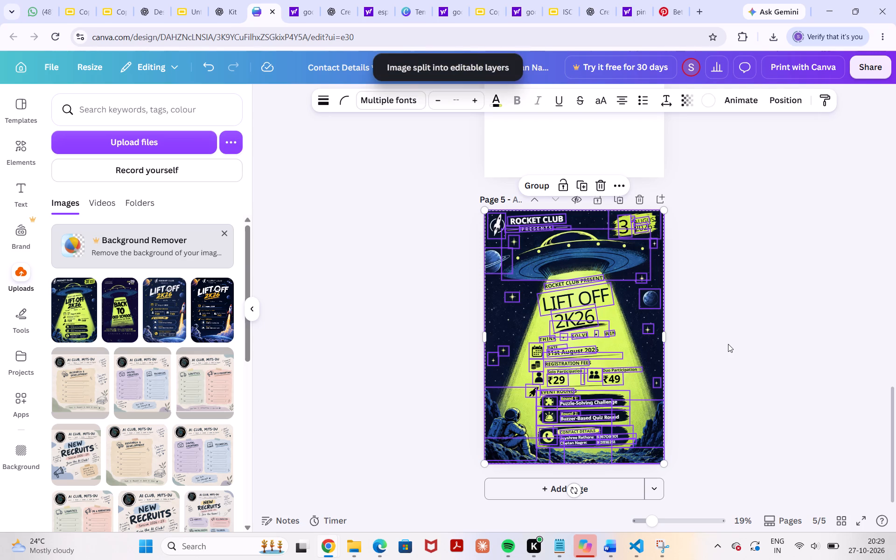
pyautogui.click(799, 284)
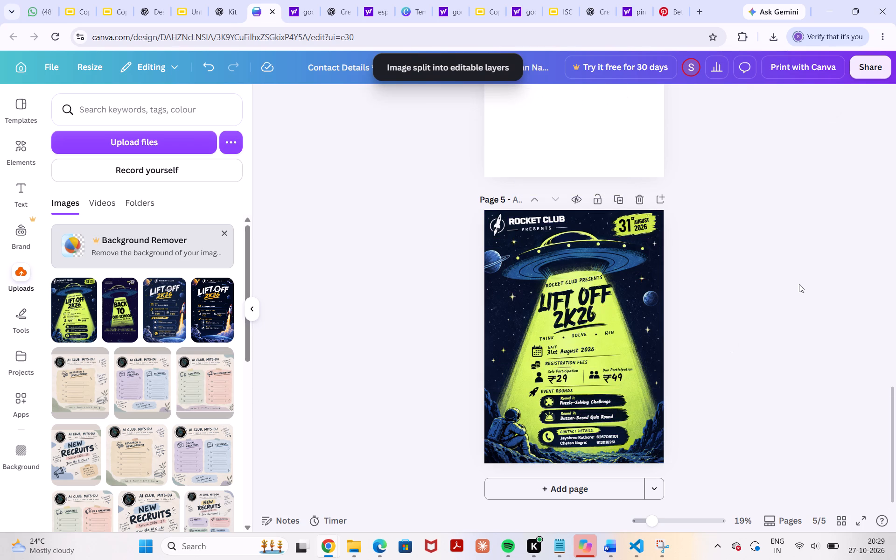
pyautogui.hscroll(-2, 563, 404)
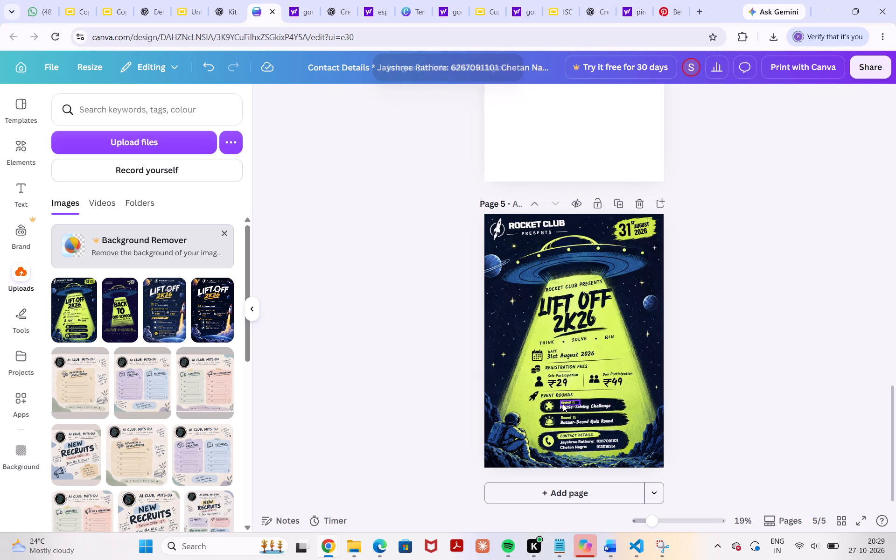
pyautogui.hscroll(-2, 563, 404)
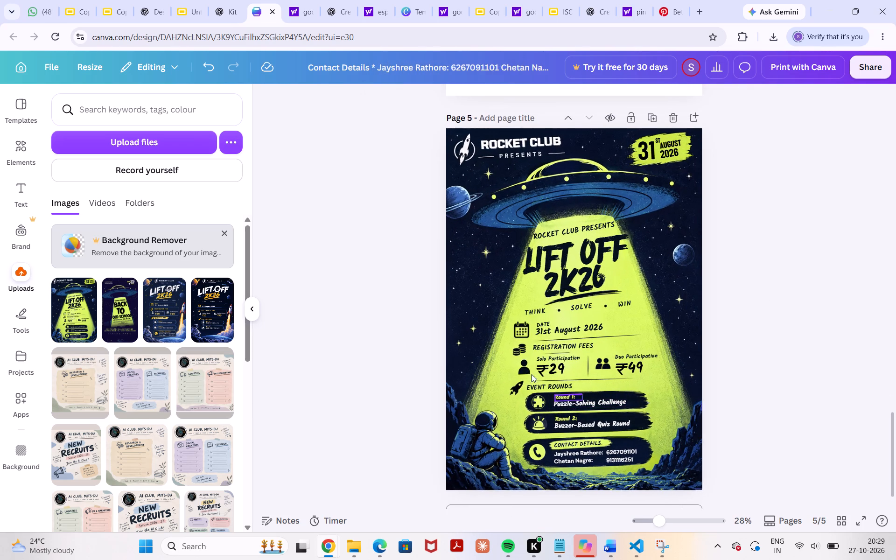
pyautogui.hscroll(-2, 525, 365)
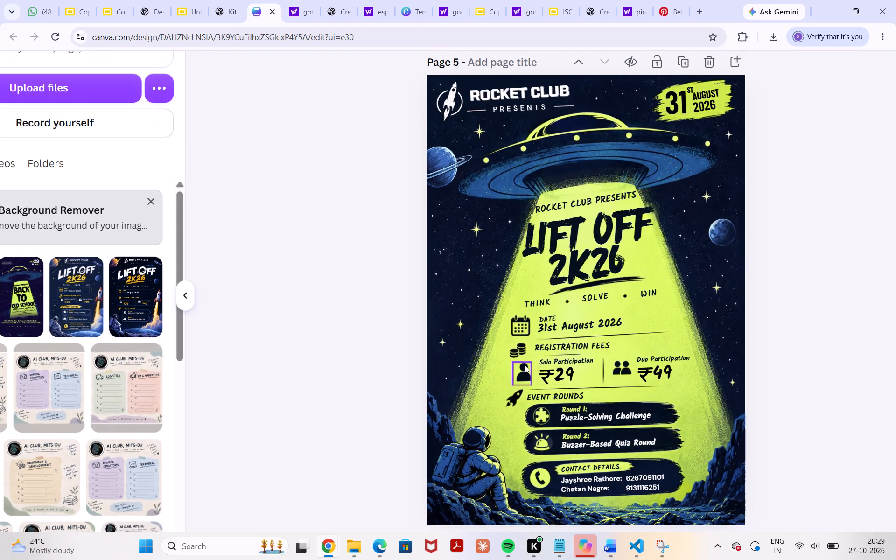
pyautogui.hscroll(-1, 525, 365)
pyautogui.hscroll(-1, 506, 269)
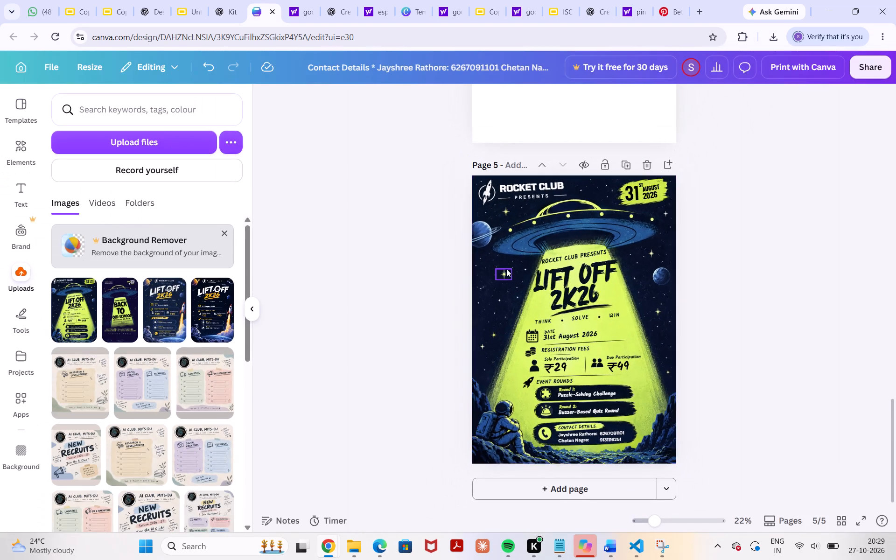
pyautogui.hscroll(-1, 578, 245)
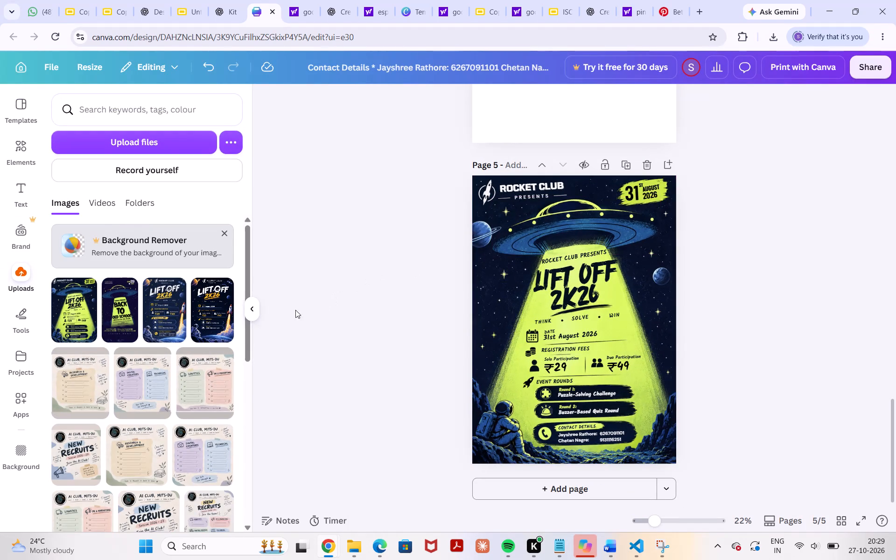
pyautogui.click(253, 309)
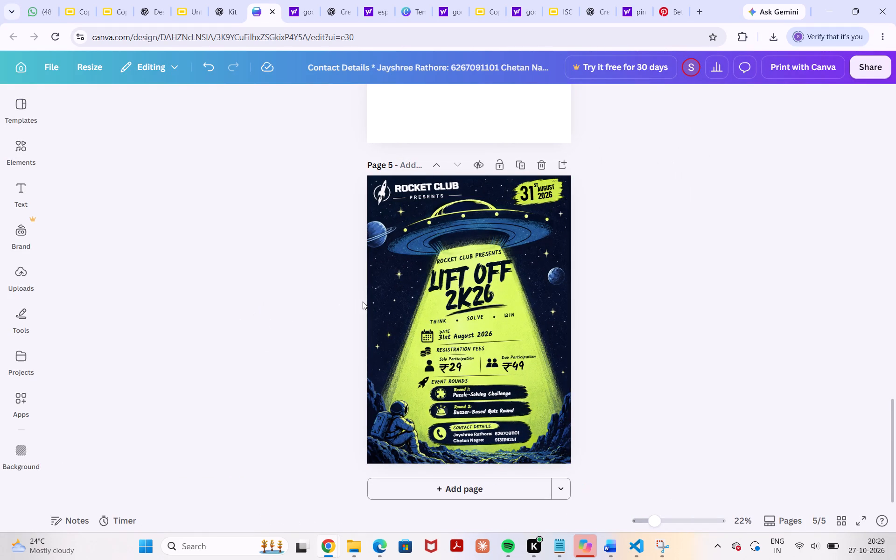
pyautogui.scroll(-1, 363, 301)
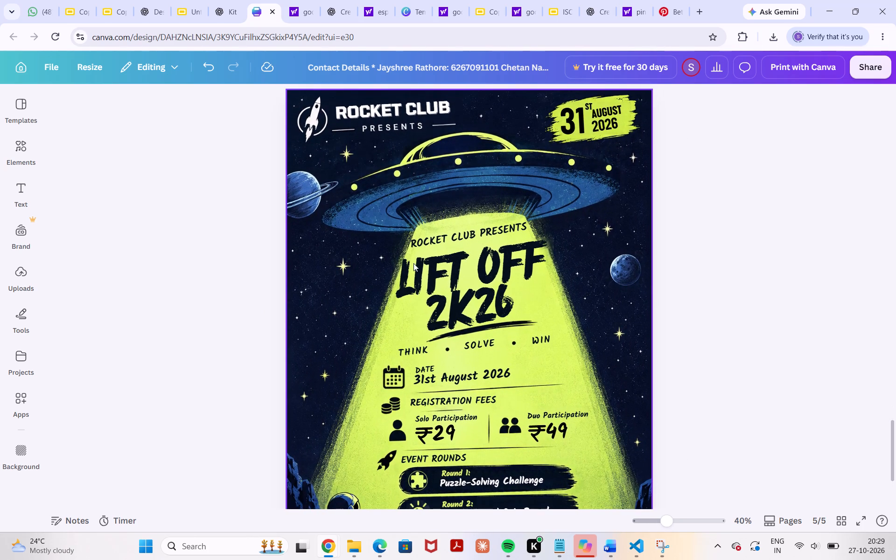
pyautogui.scroll(-1, 575, 281)
pyautogui.scroll(1, 667, 245)
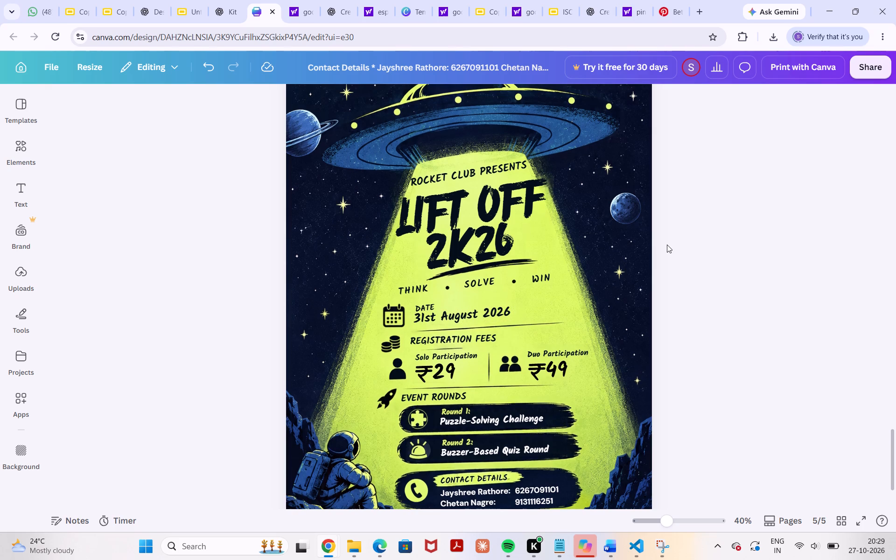
pyautogui.scroll(1, 667, 245)
pyautogui.scroll(1, 612, 108)
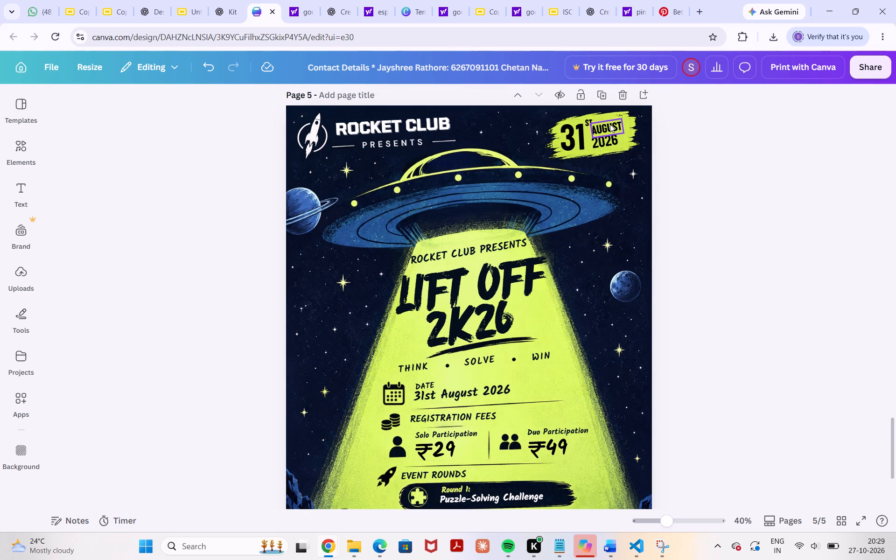
# Delete the "AUGUST" text from the date badge in the poster's upper-right corner.
pyautogui.click(610, 124)
pyautogui.press('Delete')
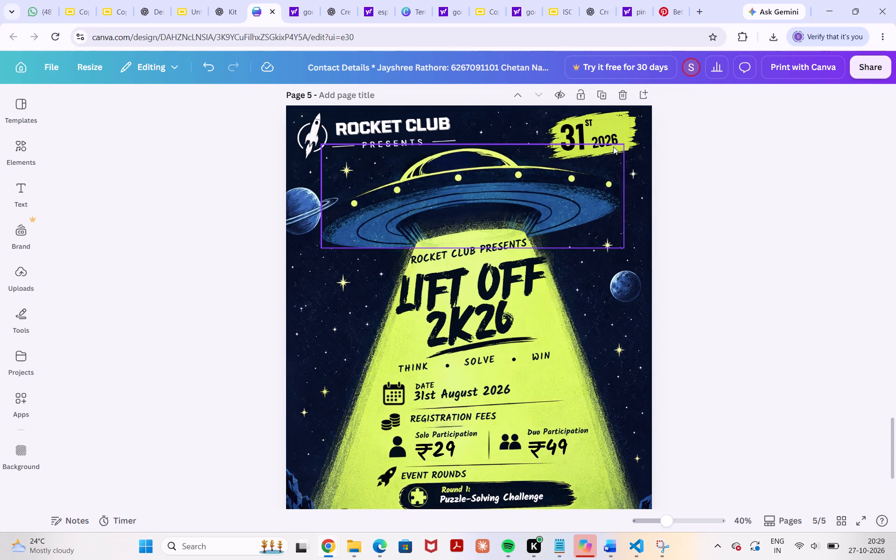
# Delete the rest of the upper-right date badge: the "2026", "31" and "ST" texts and the lime brush-stroke background.
pyautogui.click(610, 137)
pyautogui.press('Delete')
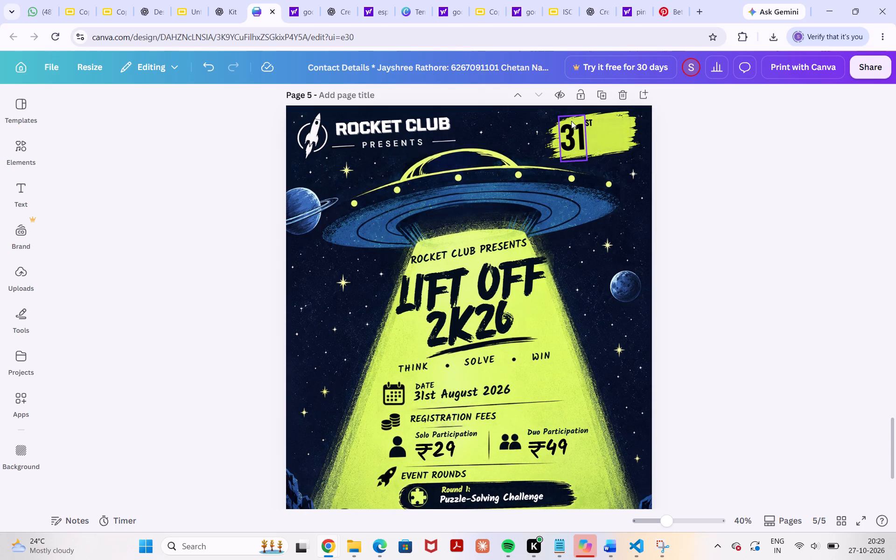
pyautogui.click(576, 128)
pyautogui.press('Delete')
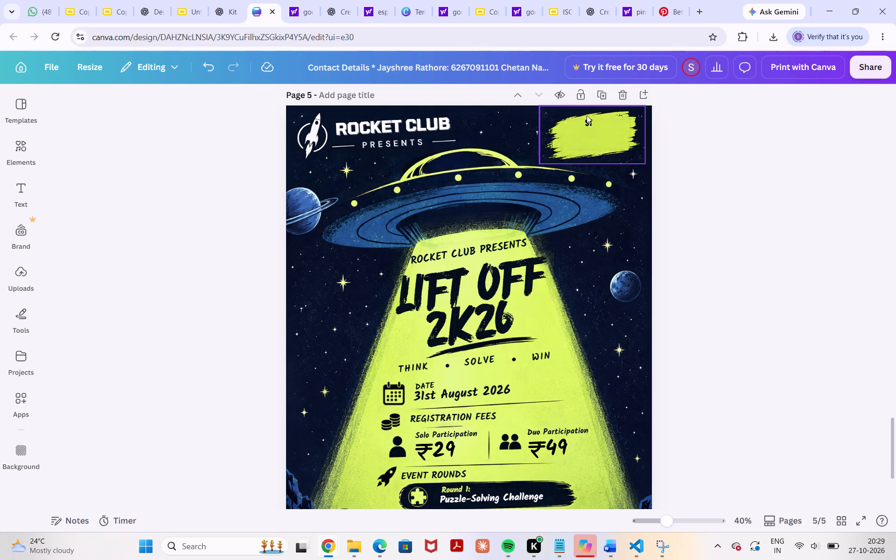
pyautogui.click(589, 119)
pyautogui.press('Delete')
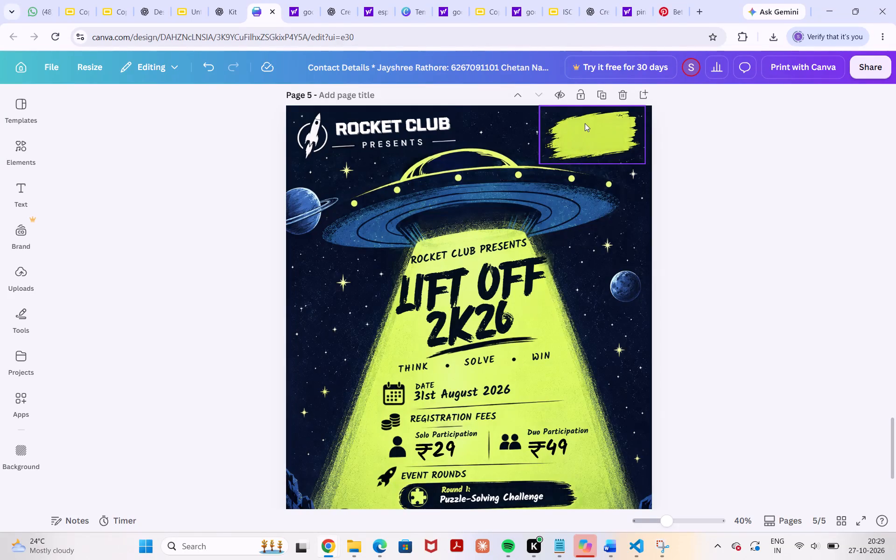
pyautogui.click(585, 123)
pyautogui.press('Delete')
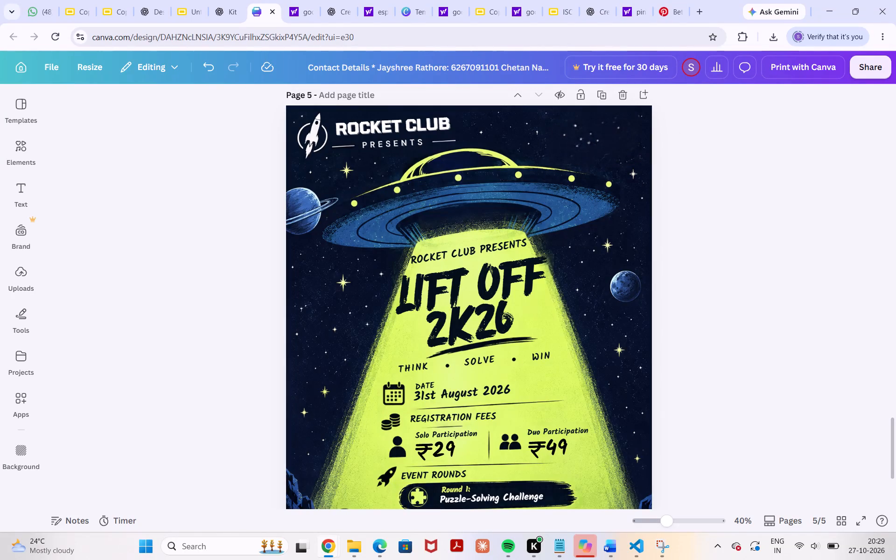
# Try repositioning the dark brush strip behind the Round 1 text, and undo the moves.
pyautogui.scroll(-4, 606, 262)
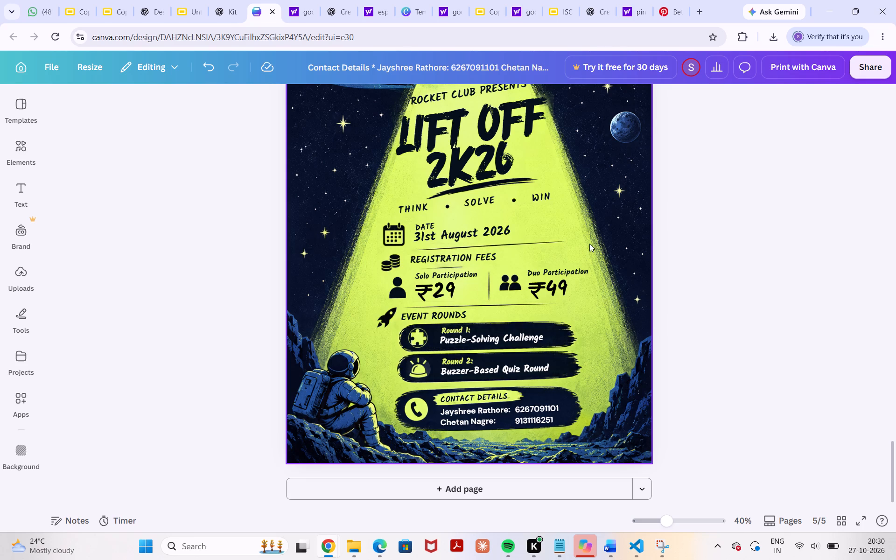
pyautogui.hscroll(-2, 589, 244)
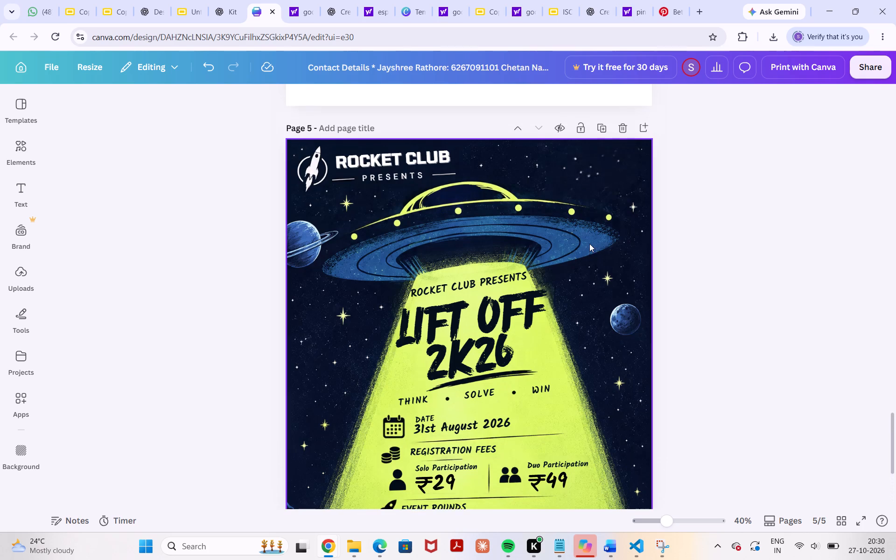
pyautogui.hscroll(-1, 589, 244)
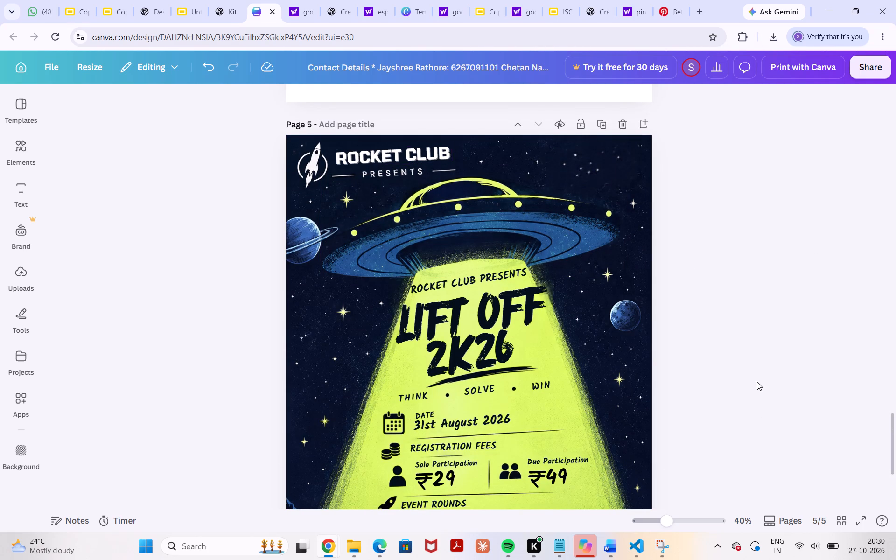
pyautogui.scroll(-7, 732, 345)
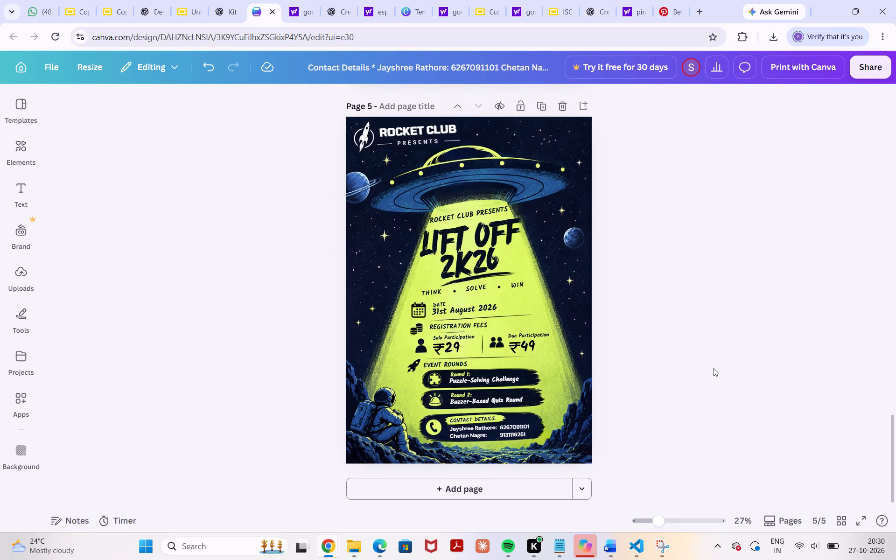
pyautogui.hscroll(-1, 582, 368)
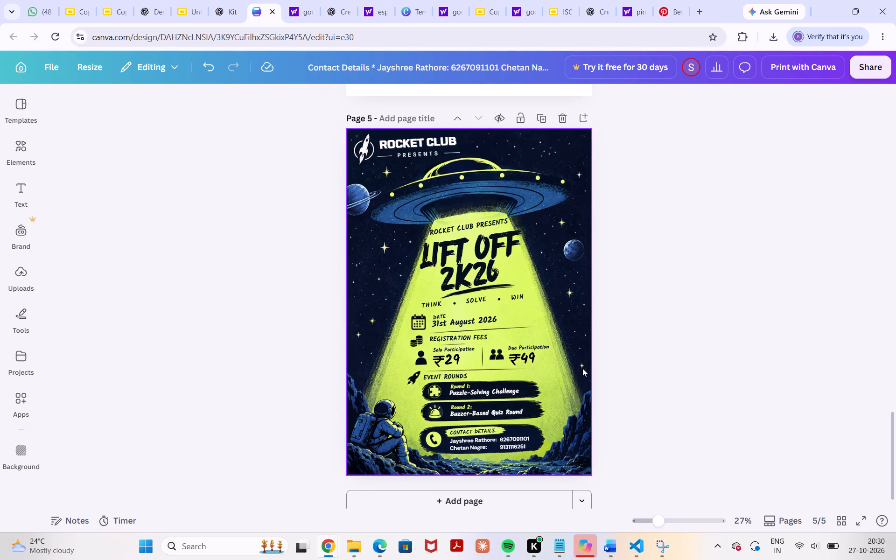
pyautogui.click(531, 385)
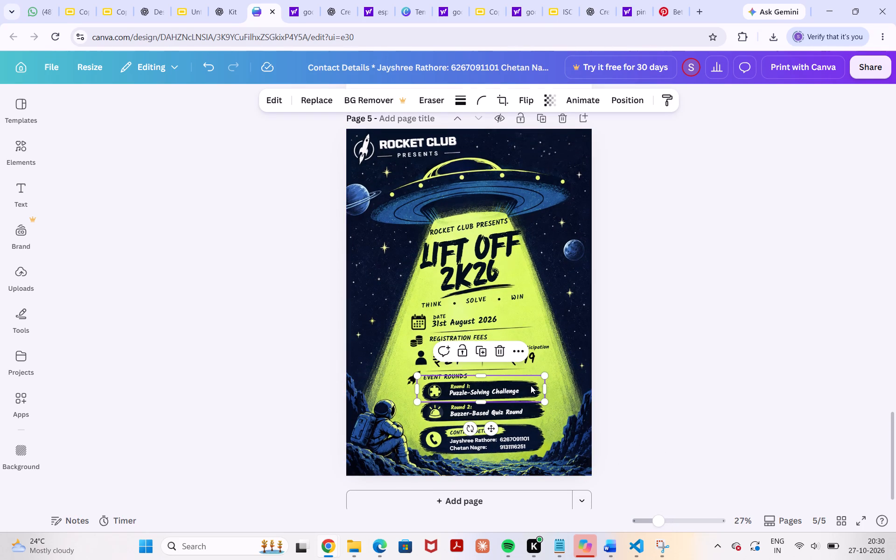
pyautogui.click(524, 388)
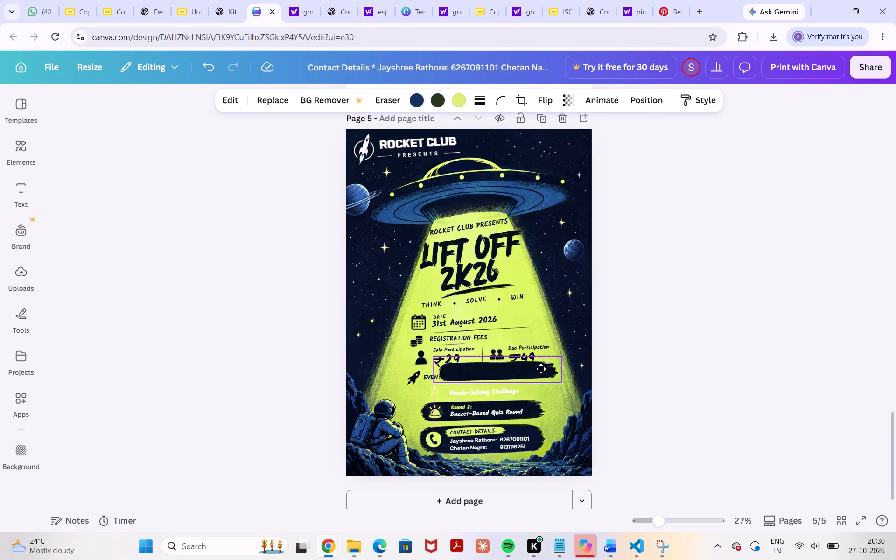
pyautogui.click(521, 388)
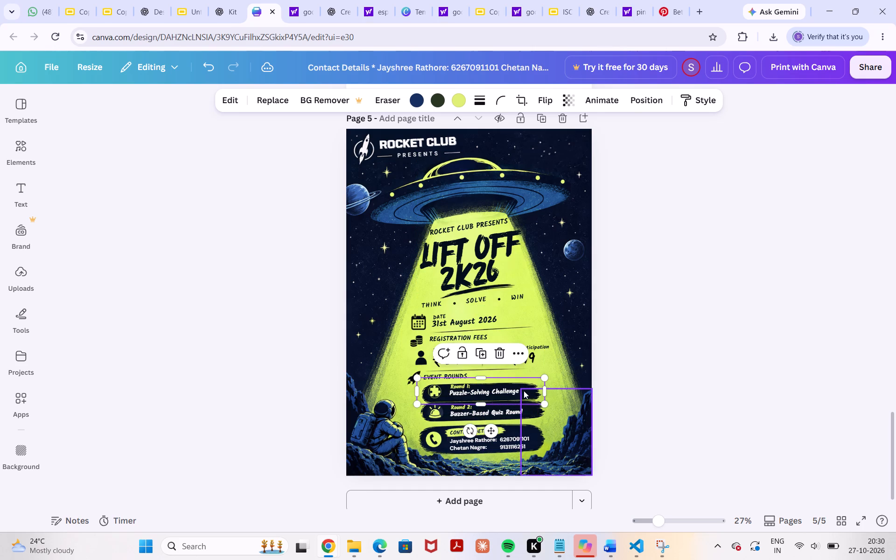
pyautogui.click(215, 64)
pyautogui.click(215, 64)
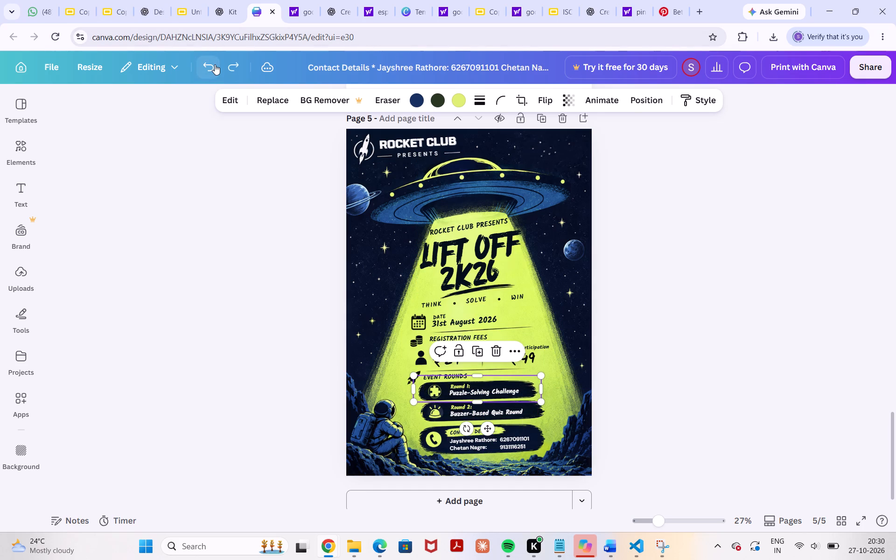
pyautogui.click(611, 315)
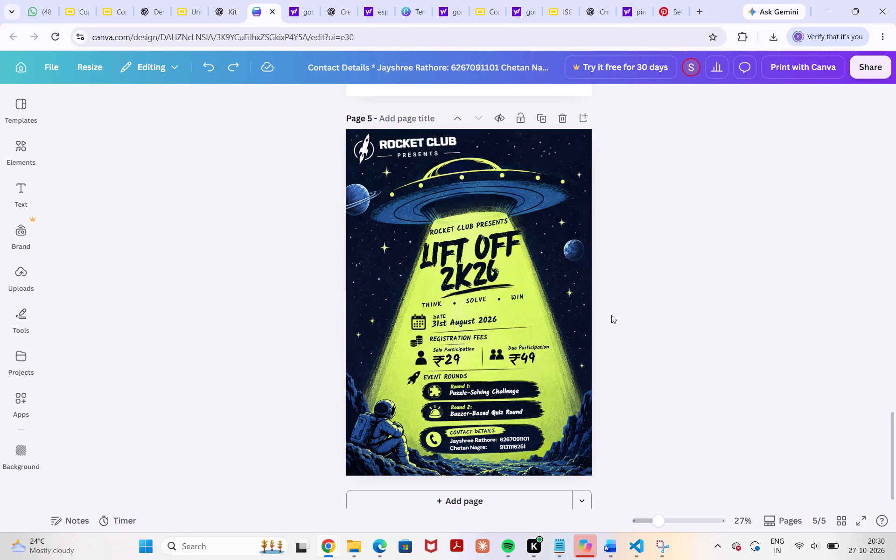
# Recolour the dark blue of the rocky ground strip at the poster's lower right to a deep violet default solid colour.
pyautogui.hscroll(1, 611, 315)
pyautogui.scroll(-1, 611, 315)
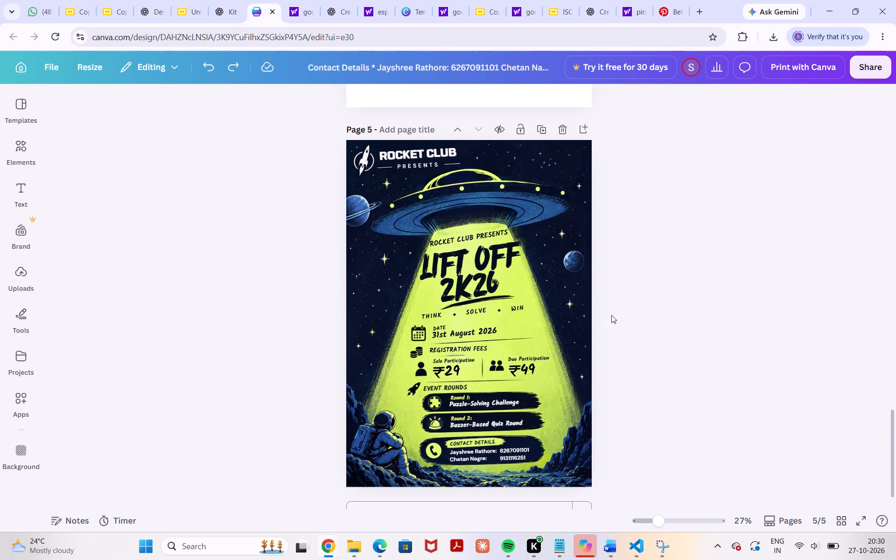
pyautogui.scroll(-1, 611, 315)
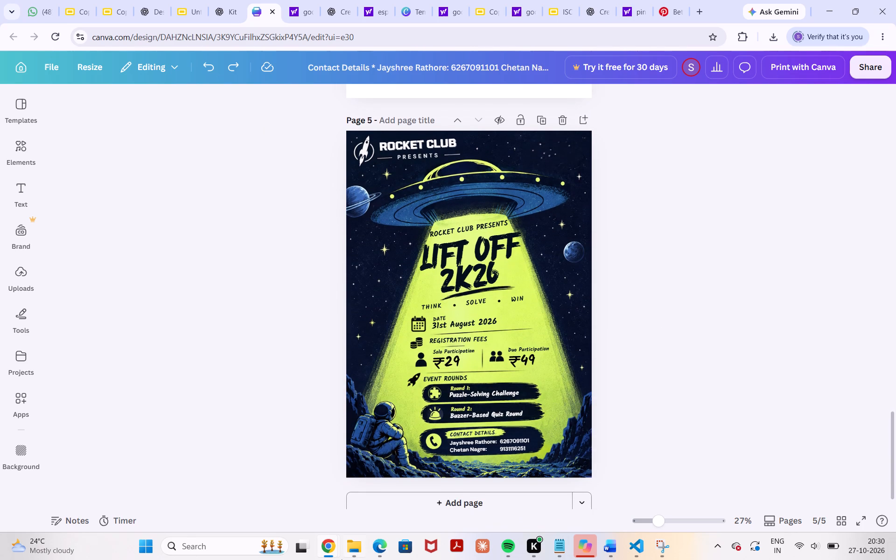
pyautogui.click(517, 464)
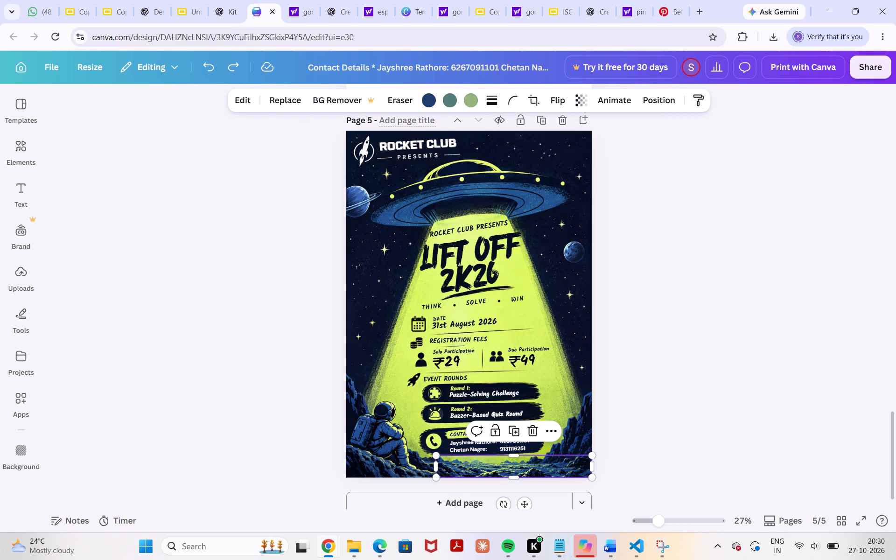
pyautogui.click(420, 102)
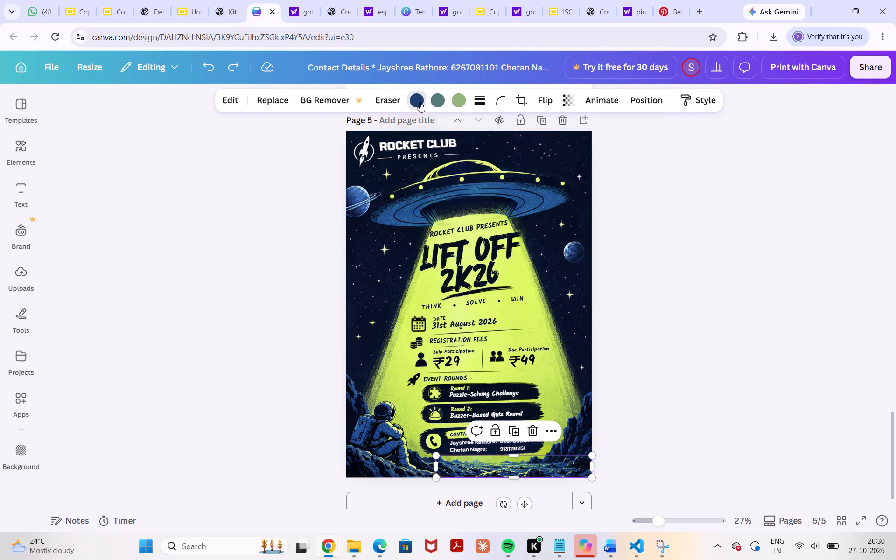
pyautogui.scroll(-4, 136, 330)
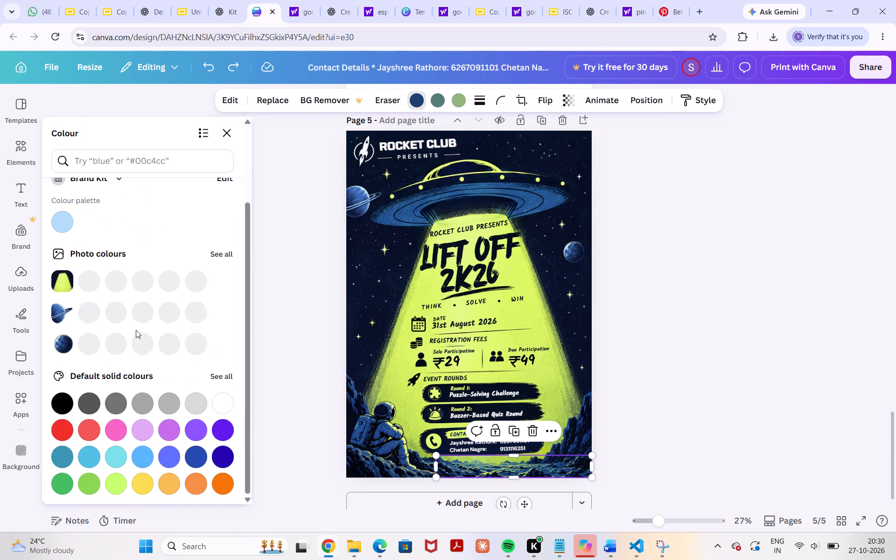
pyautogui.click(190, 432)
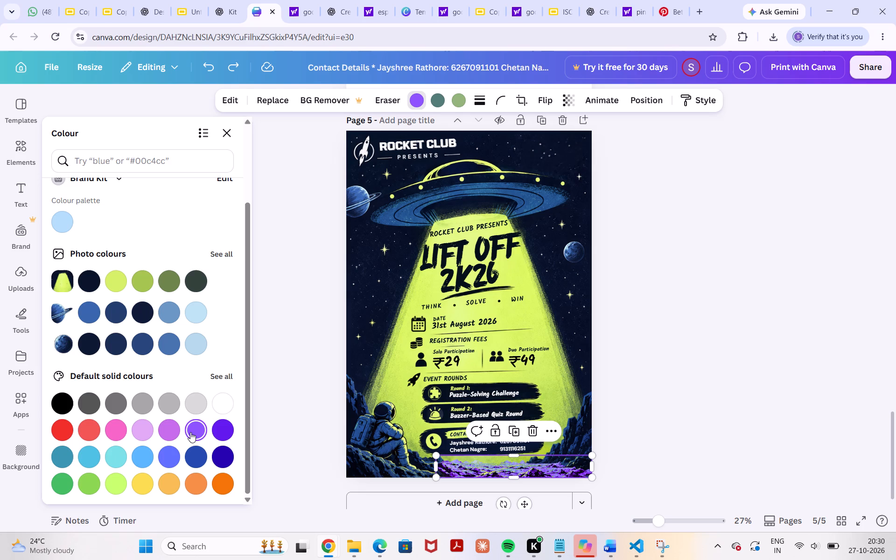
pyautogui.click(221, 377)
pyautogui.scroll(-1, 221, 377)
pyautogui.click(137, 176)
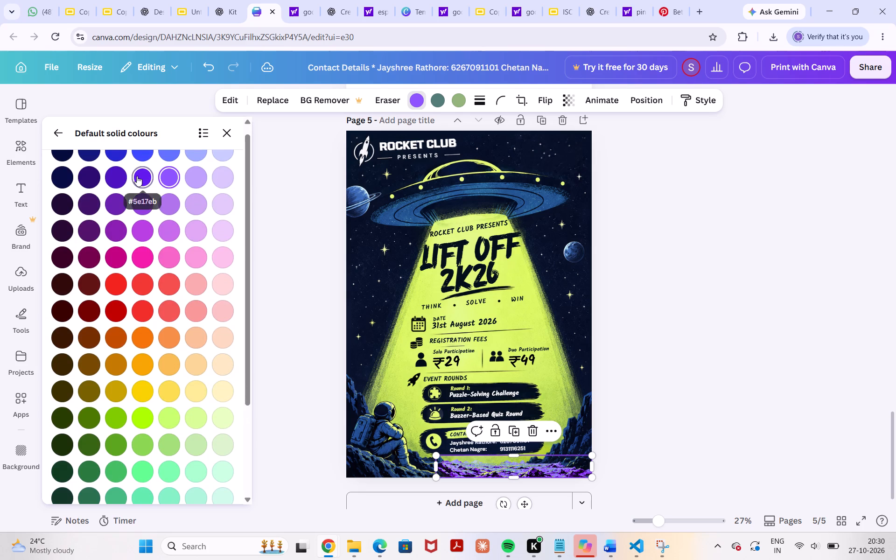
pyautogui.click(120, 179)
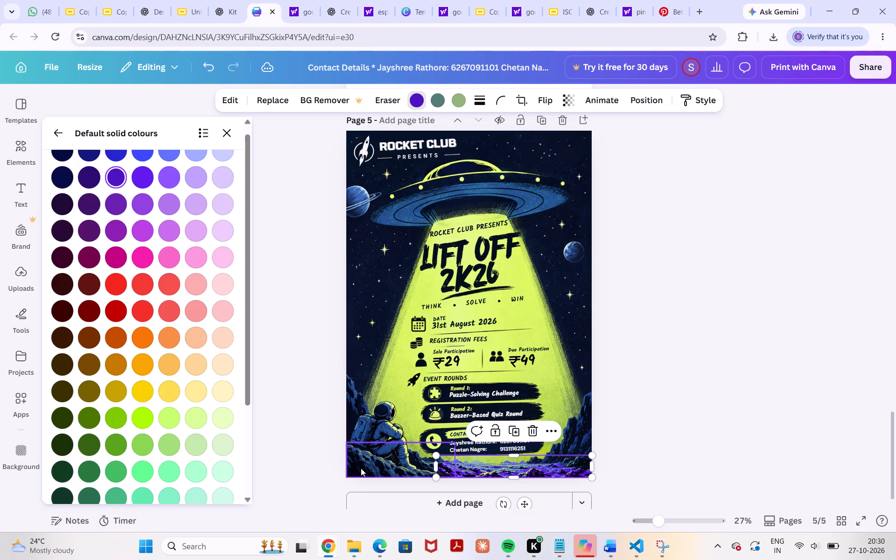
# Recolour the blue in the poster's lower-left ground and right-hand rock wall to the same dark indigo-purple.
pyautogui.click(361, 468)
pyautogui.click(116, 178)
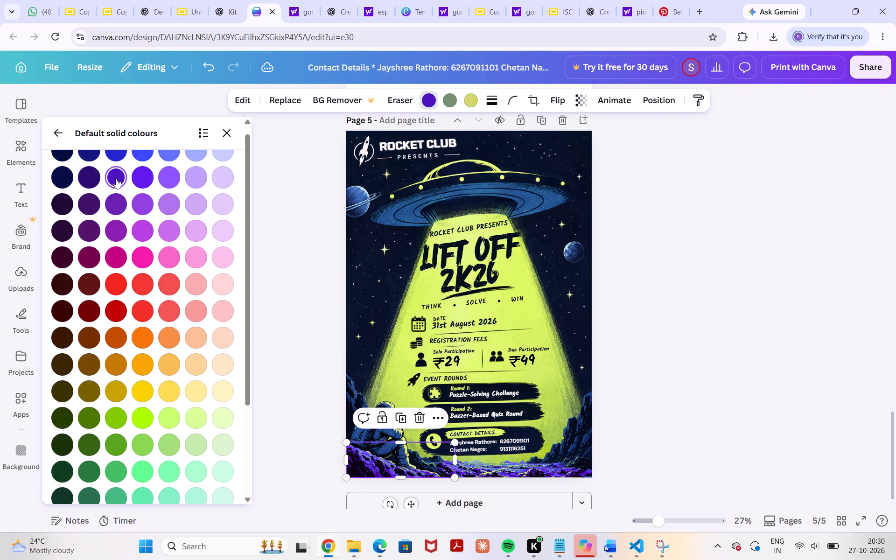
pyautogui.click(90, 178)
pyautogui.click(581, 439)
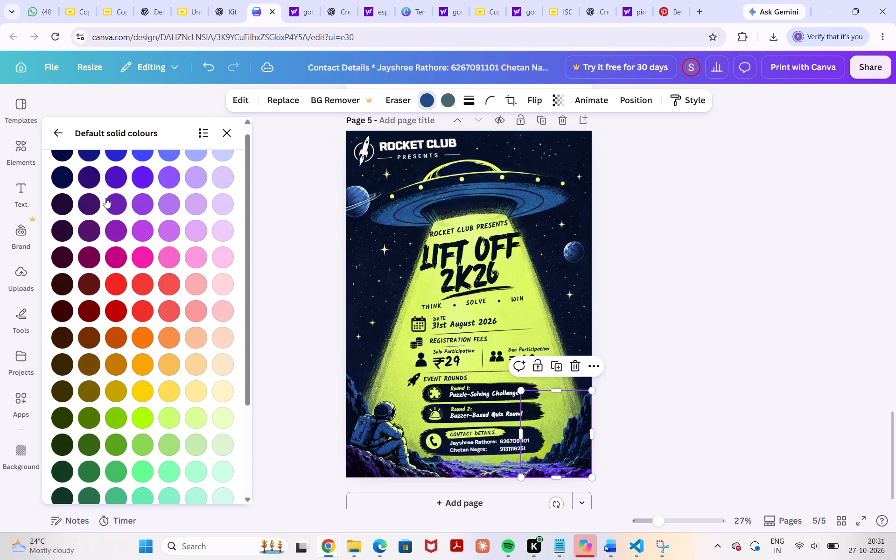
pyautogui.click(93, 179)
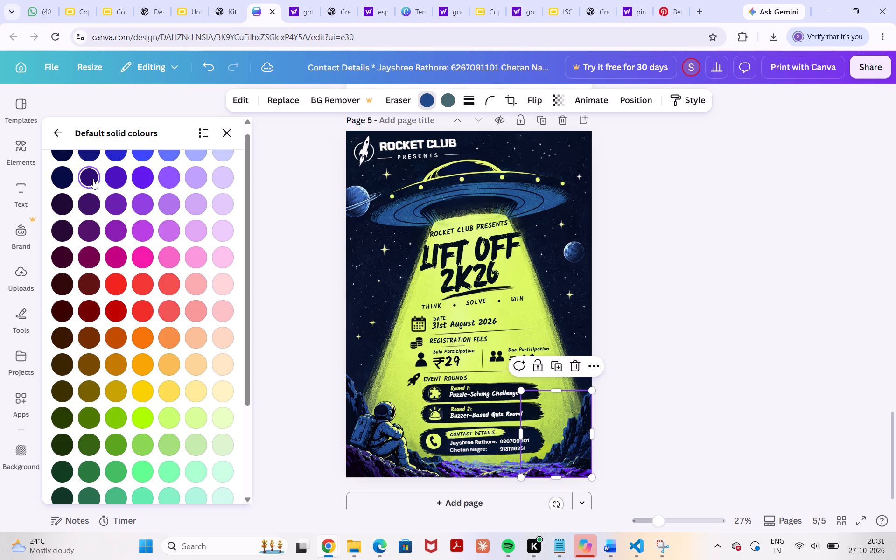
pyautogui.click(60, 175)
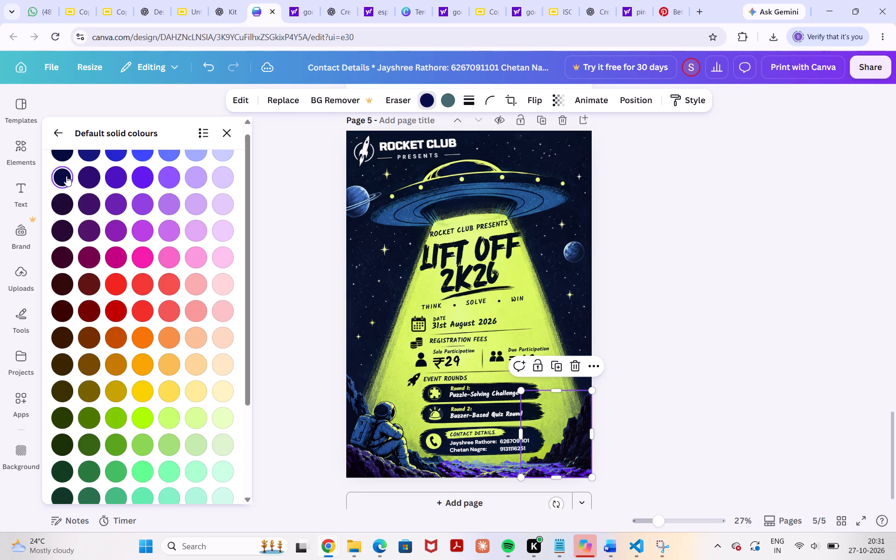
pyautogui.click(88, 183)
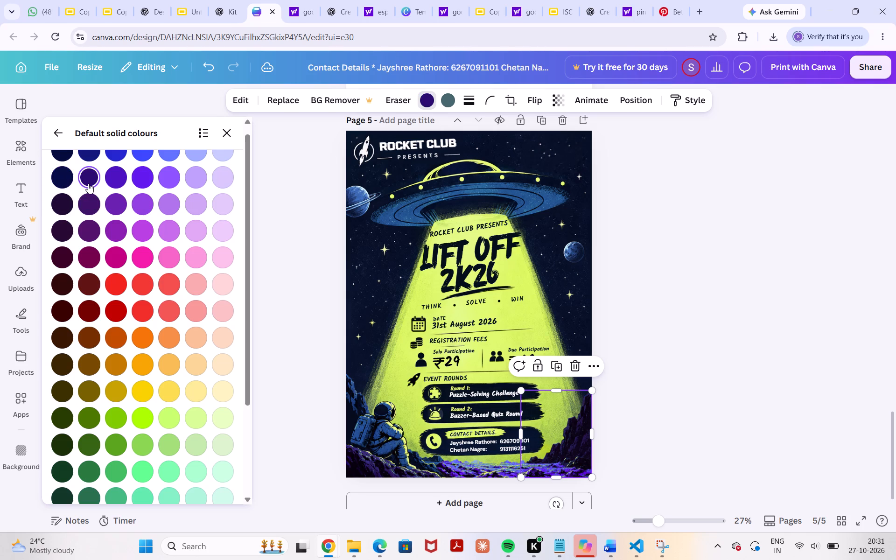
# Try purple and blue shades on the seated astronaut artwork's dark blue, settling on a medium blue default solid colour.
pyautogui.click(351, 408)
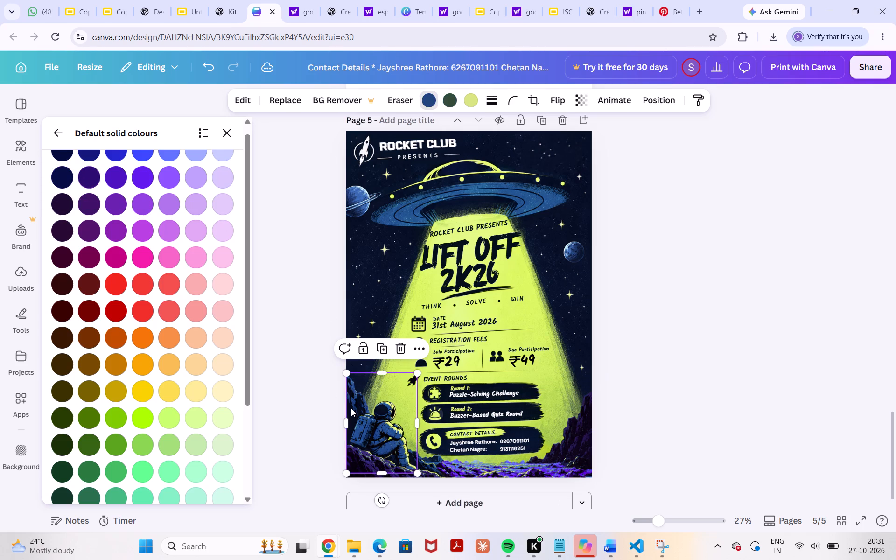
pyautogui.click(84, 175)
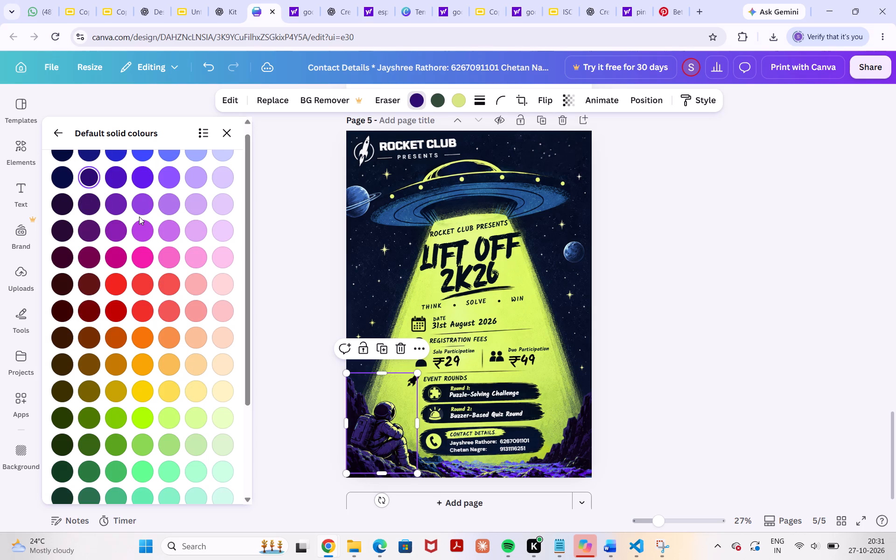
pyautogui.scroll(1, 139, 217)
pyautogui.click(172, 163)
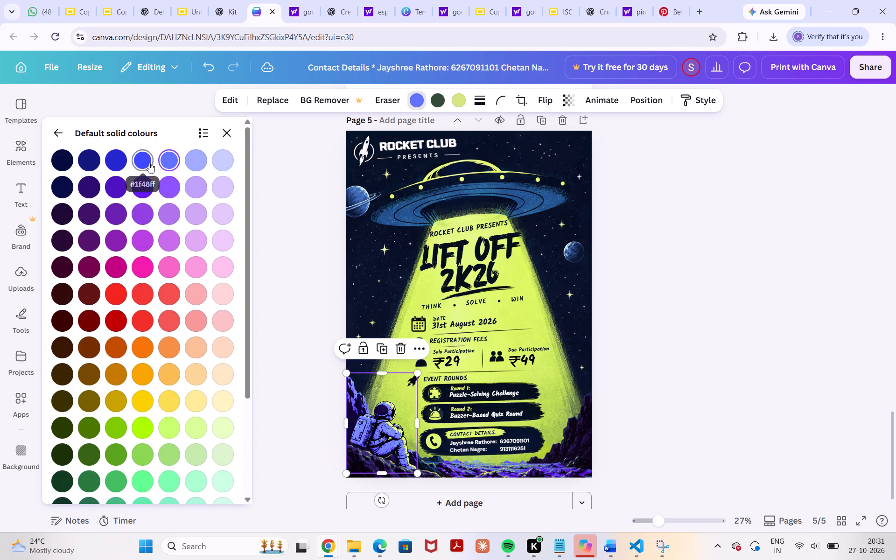
pyautogui.click(151, 164)
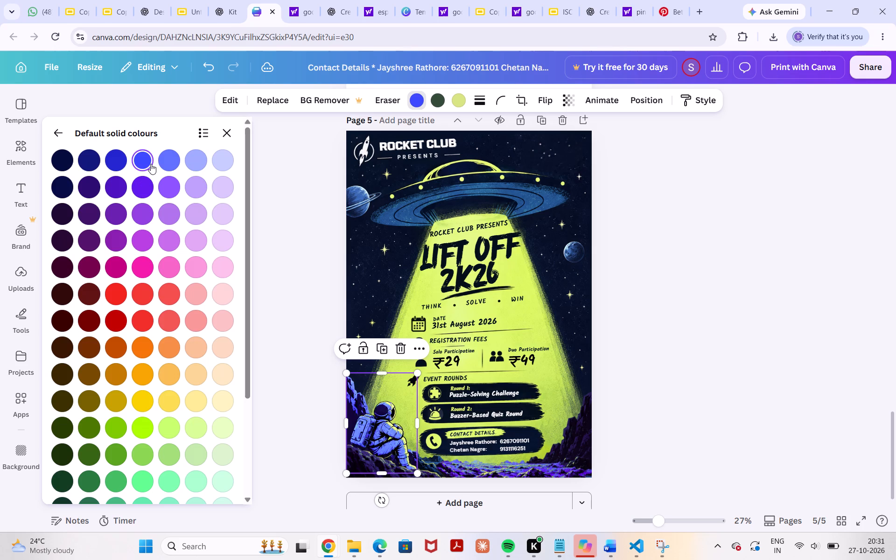
pyautogui.click(121, 164)
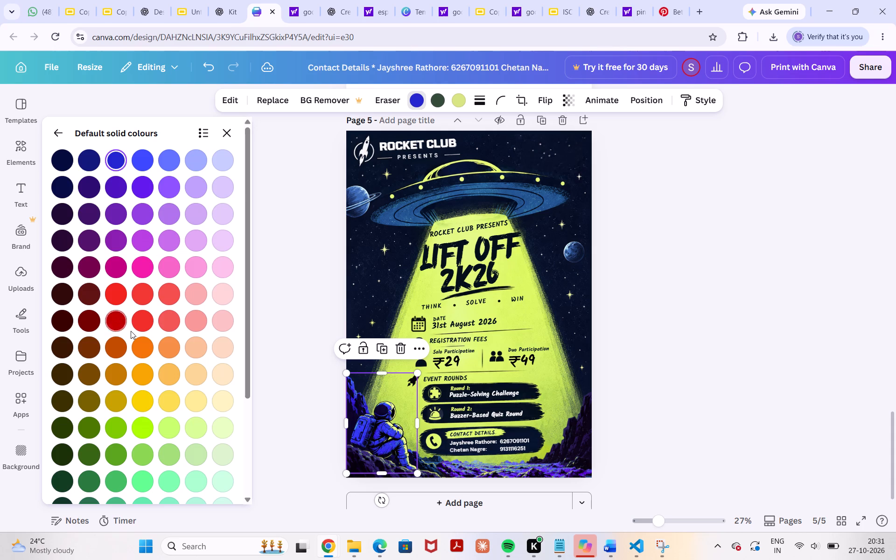
pyautogui.scroll(-7, 131, 331)
pyautogui.click(118, 456)
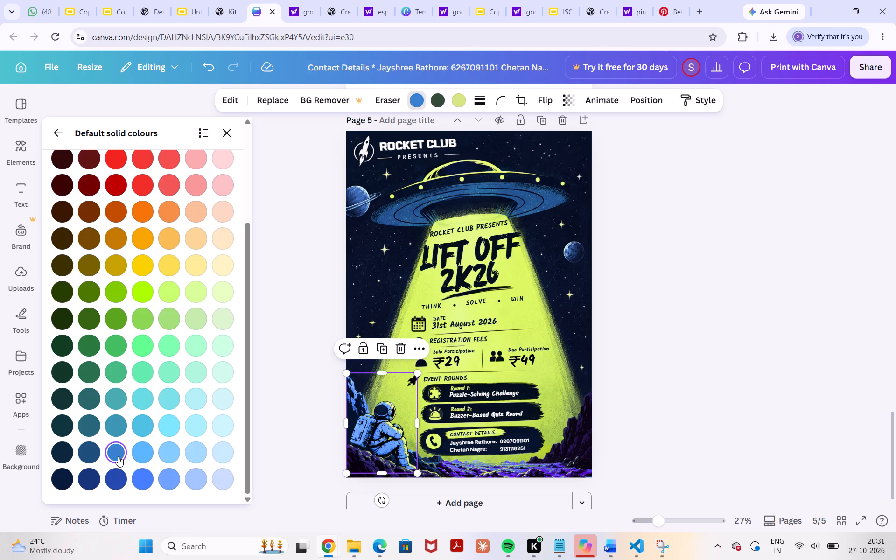
# Change the seated astronaut artwork's blue to the darker steel-blue shade in the default solid colours.
pyautogui.click(88, 458)
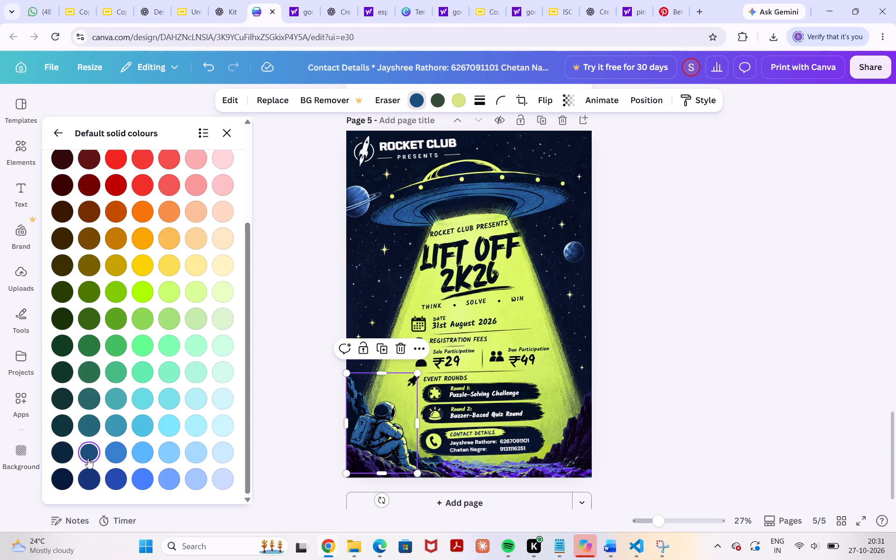
pyautogui.click(297, 415)
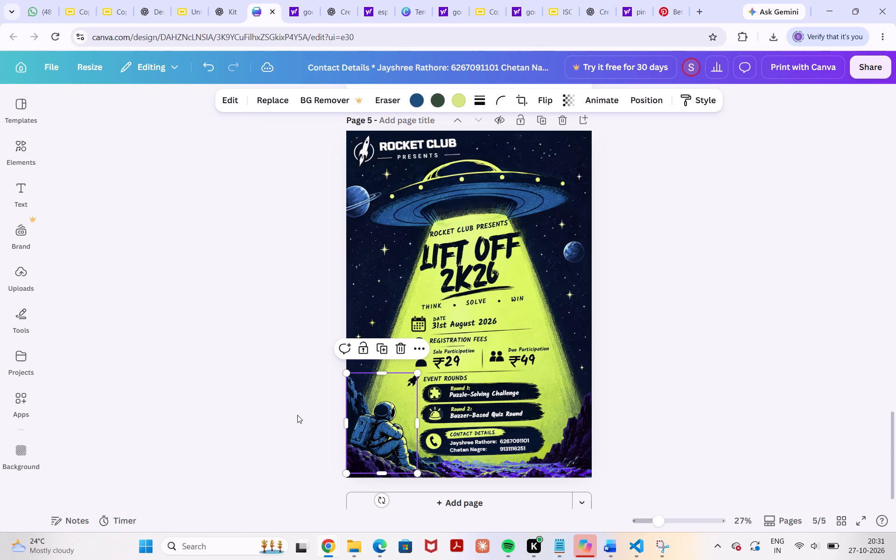
pyautogui.click(739, 298)
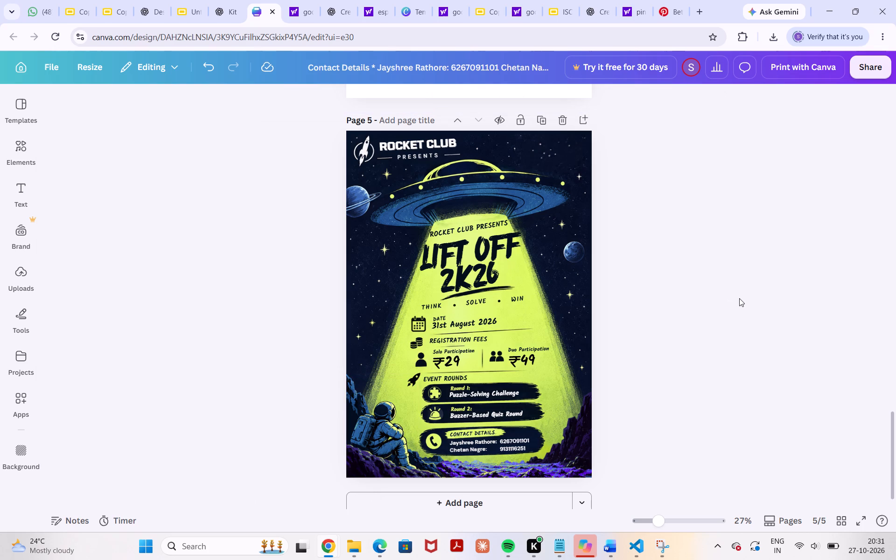
# Recolour the violet of the lower-right rocky ground strip, trying dark red and settling on a dark navy blue default solid colour.
pyautogui.click(521, 471)
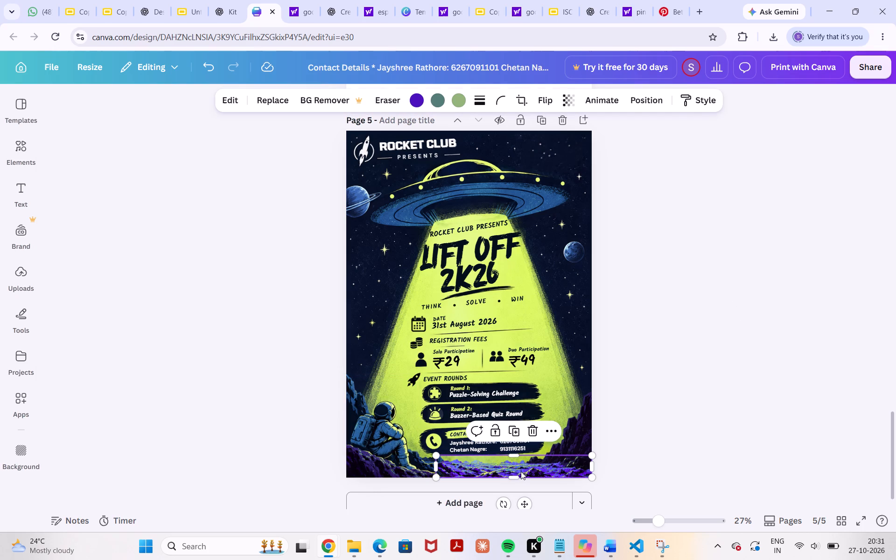
pyautogui.click(229, 98)
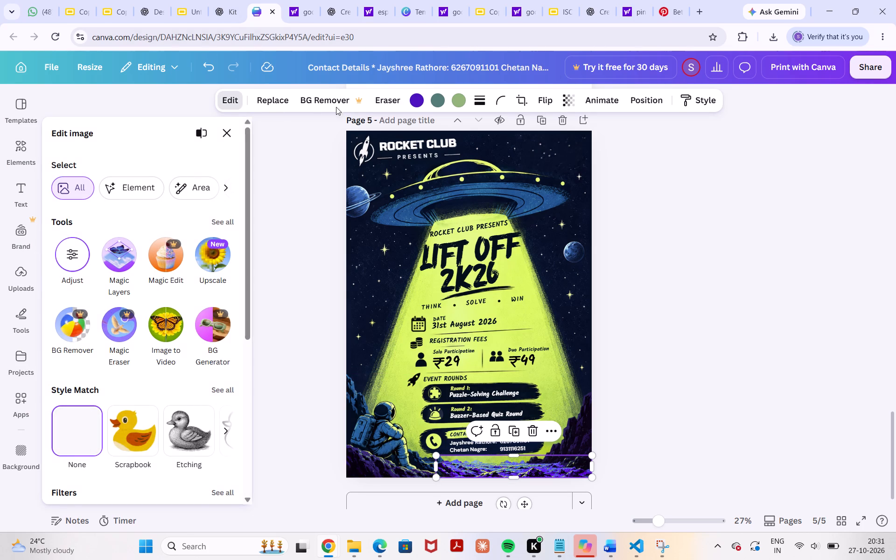
pyautogui.click(415, 100)
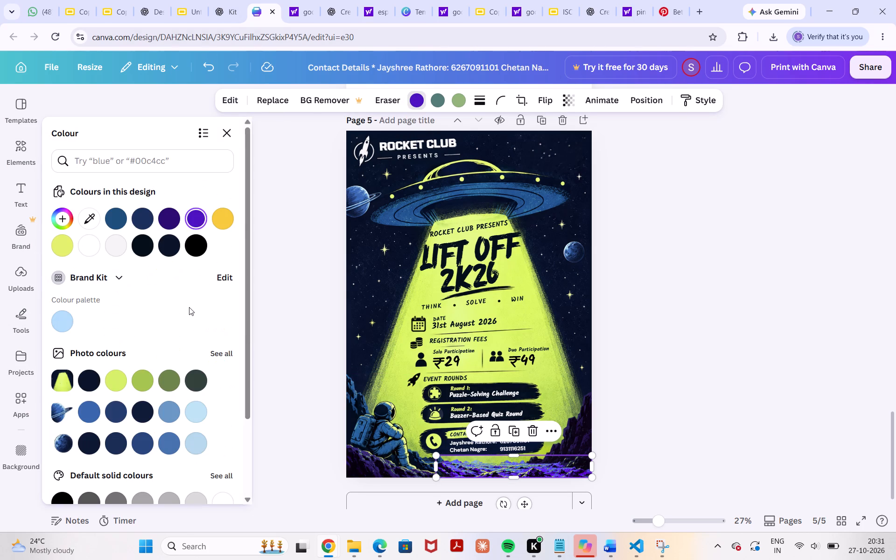
pyautogui.scroll(-4, 189, 307)
pyautogui.click(219, 378)
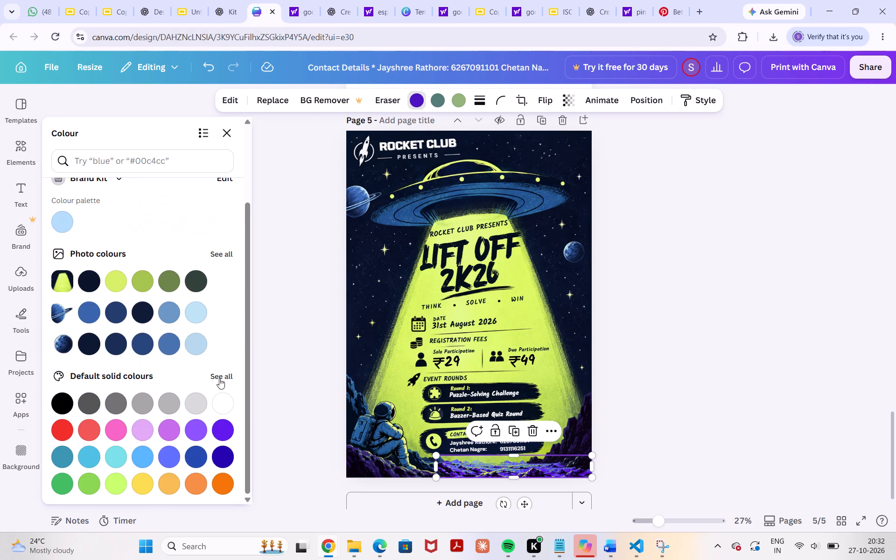
pyautogui.scroll(-1, 219, 378)
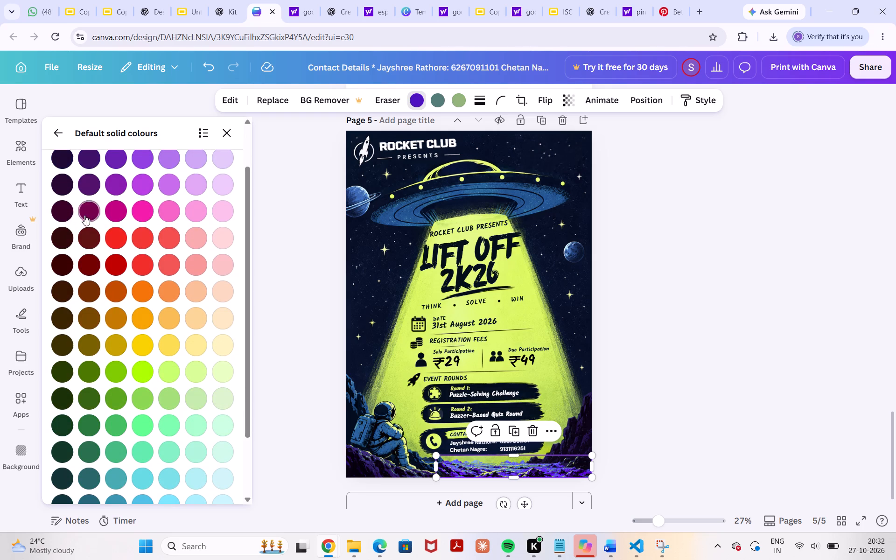
pyautogui.click(96, 233)
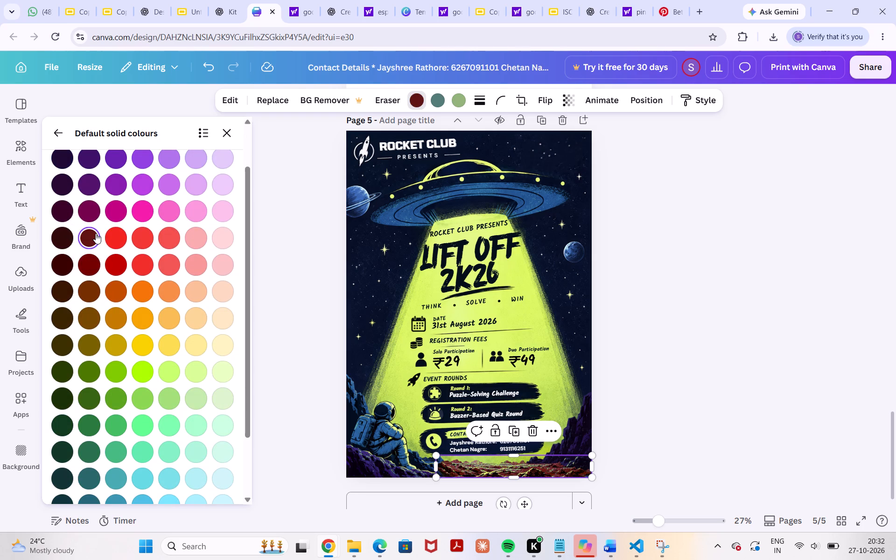
pyautogui.scroll(-6, 97, 364)
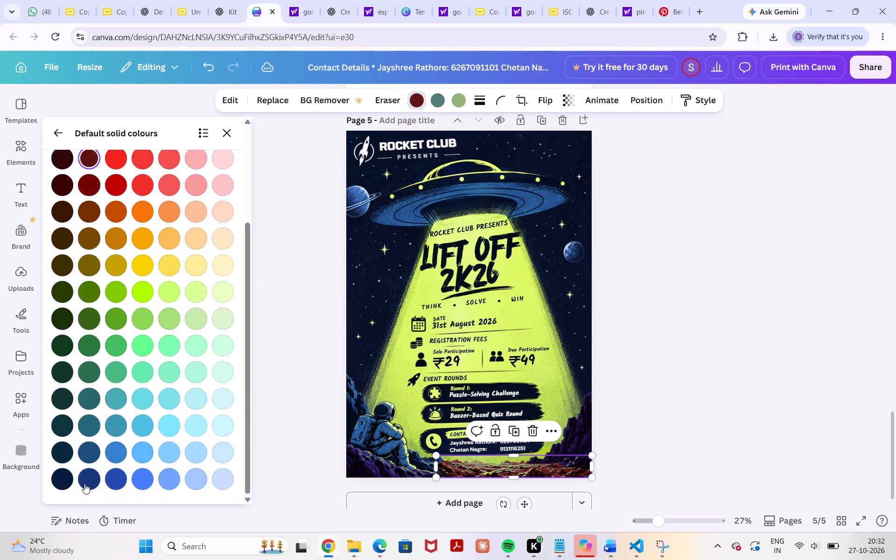
pyautogui.click(84, 481)
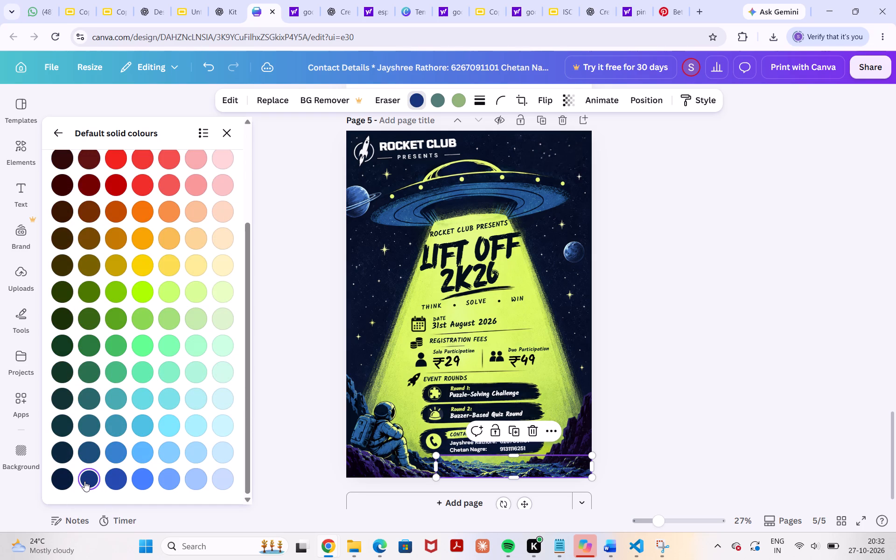
pyautogui.click(279, 305)
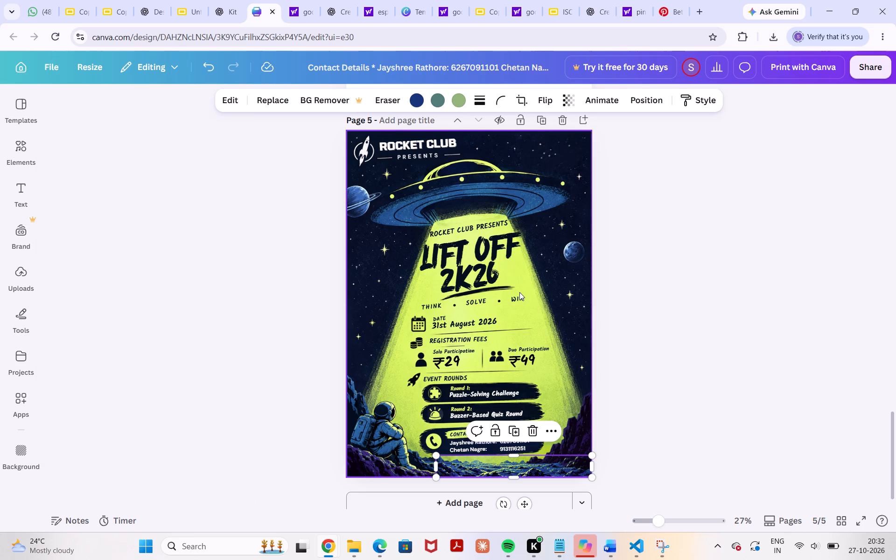
# Delete the small "ROCKET CLUB PRESENTS" text line above the LIFT OFF 2K26 title.
pyautogui.doubleClick(484, 219)
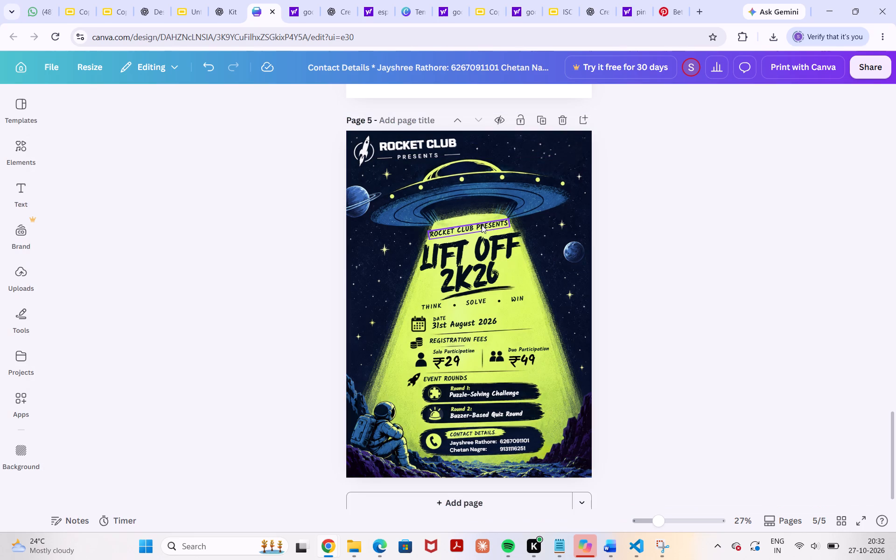
pyautogui.click(481, 228)
pyautogui.press('BackSpace')
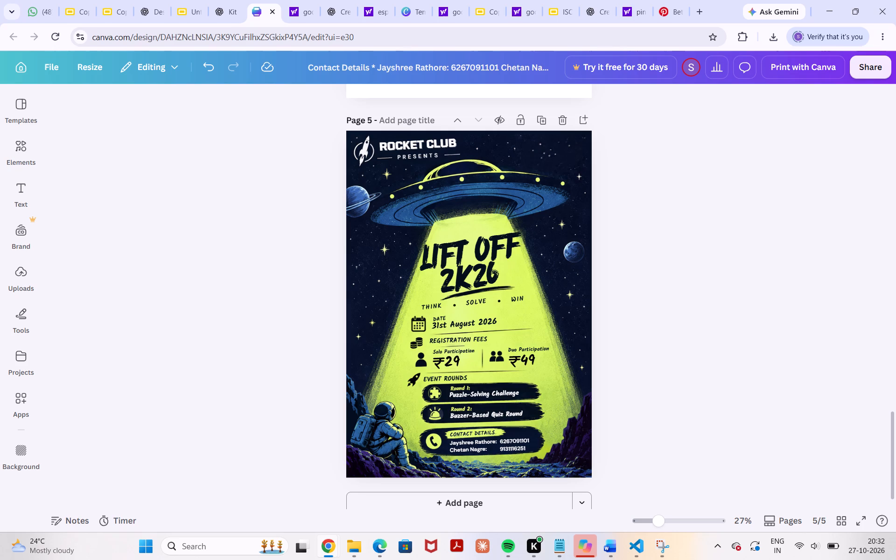
# Capture a rectangular screenshot of the whole page 5 poster with Snipping Tool and copy the image.
pyautogui.press('shift+super+s')
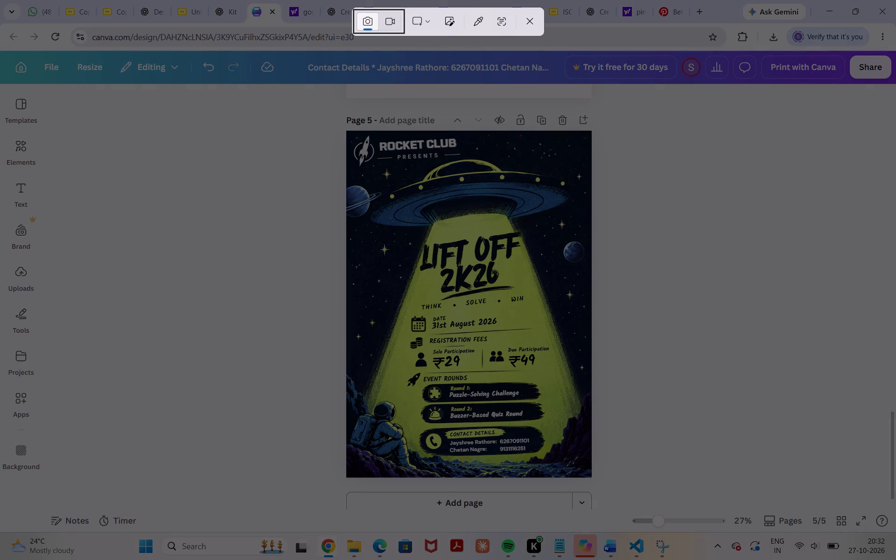
pyautogui.moveTo(347, 130); pyautogui.dragTo(595, 461)
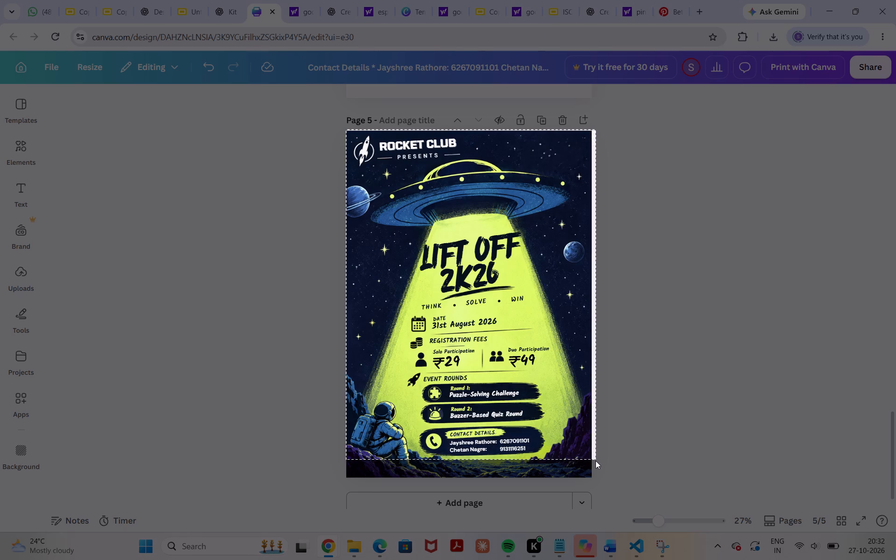
pyautogui.moveTo(595, 461); pyautogui.dragTo(592, 477)
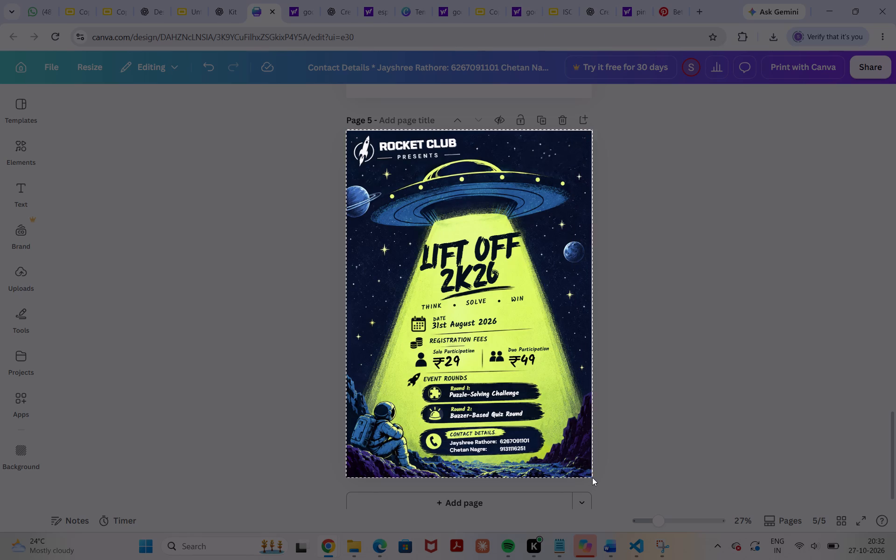
pyautogui.moveTo(592, 477); pyautogui.dragTo(593, 477)
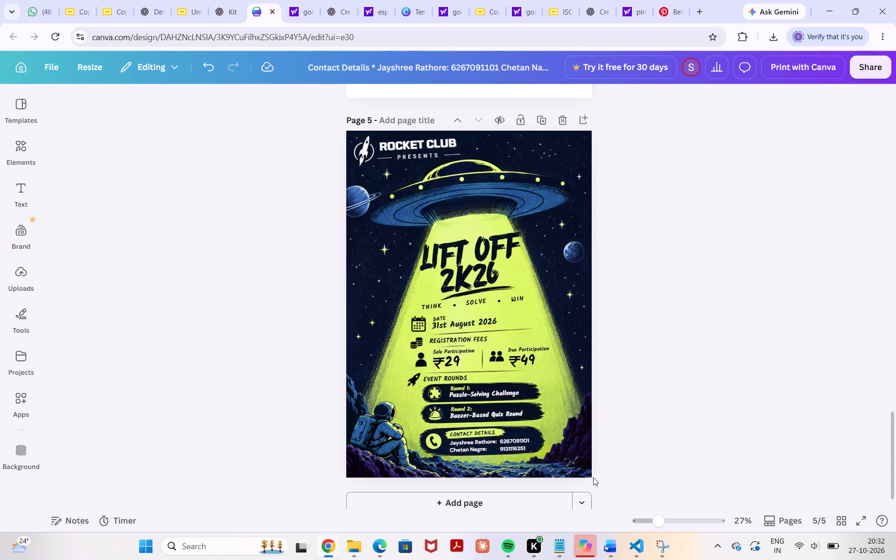
pyautogui.click(729, 384)
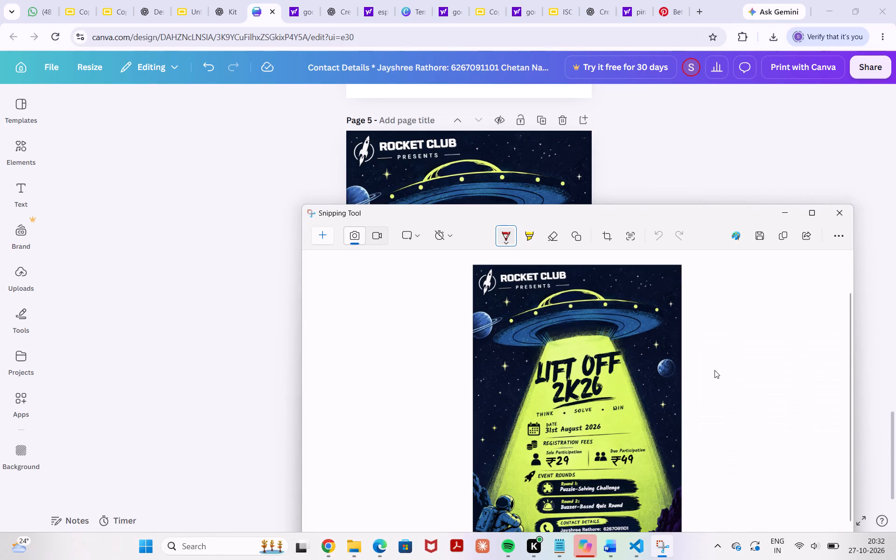
pyautogui.click(783, 239)
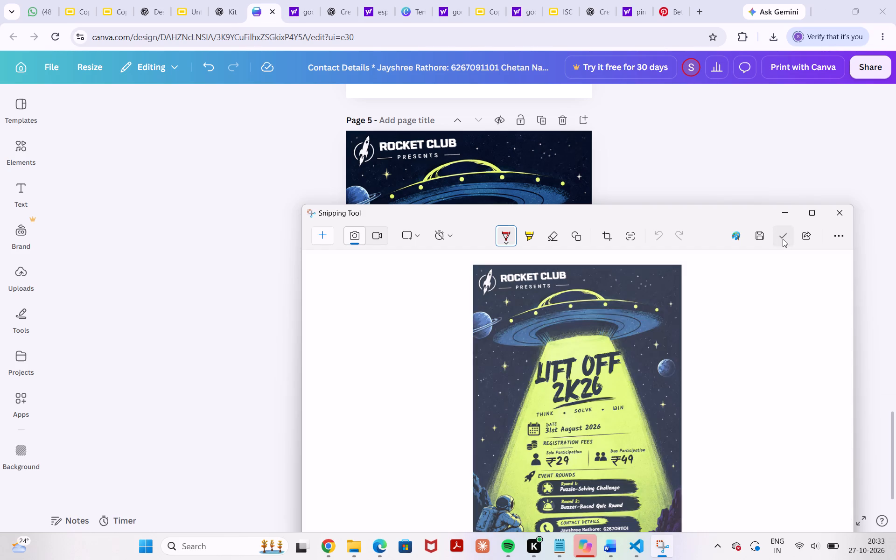
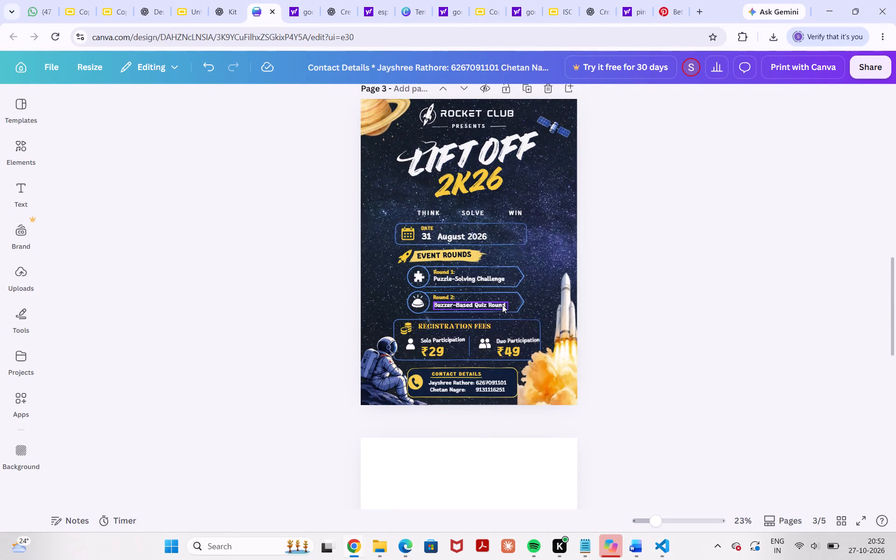
# Delete the two older poster versions: the blue starfield poster on page 2 and the purple-background poster on page 1.
pyautogui.scroll(2, 502, 305)
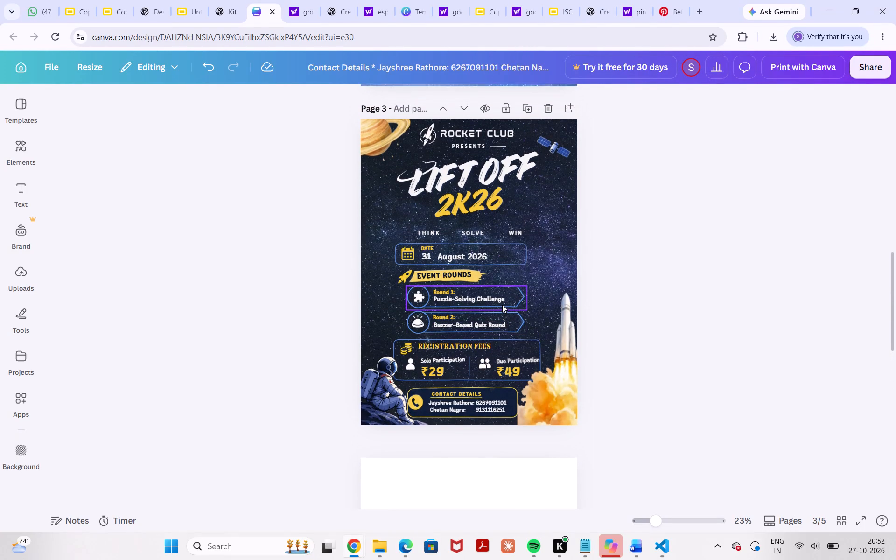
pyautogui.scroll(3, 502, 305)
pyautogui.scroll(-1, 502, 305)
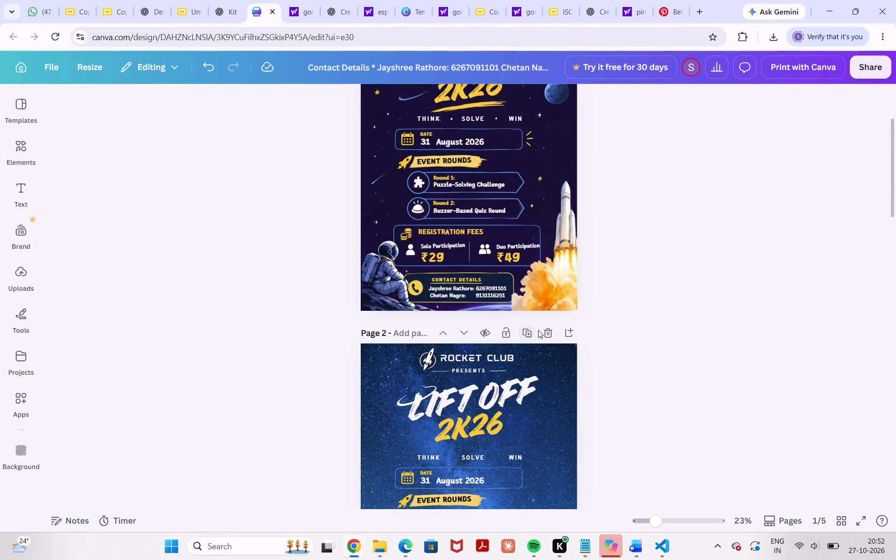
pyautogui.click(542, 335)
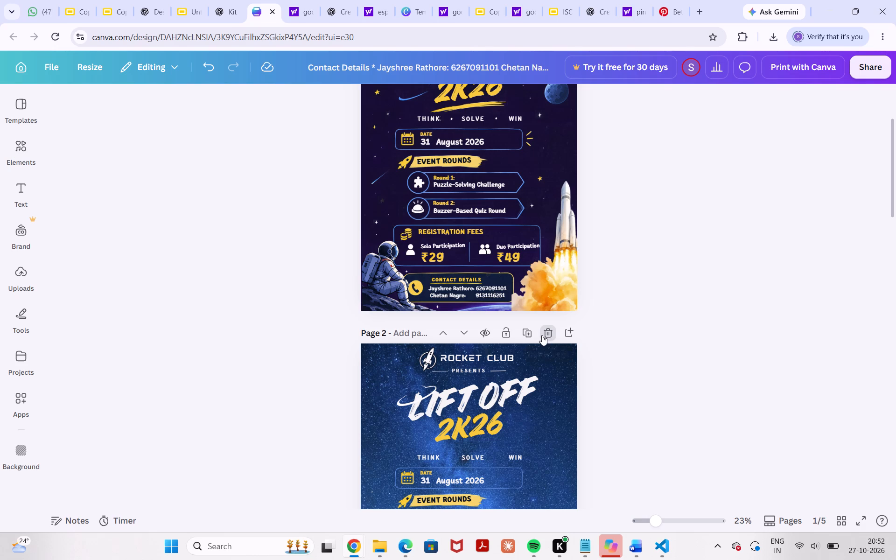
pyautogui.scroll(4, 542, 335)
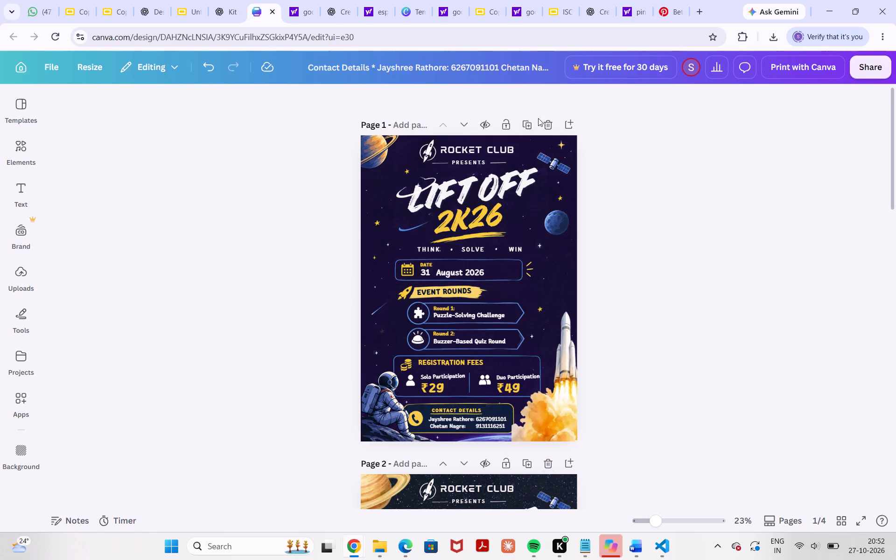
pyautogui.click(546, 128)
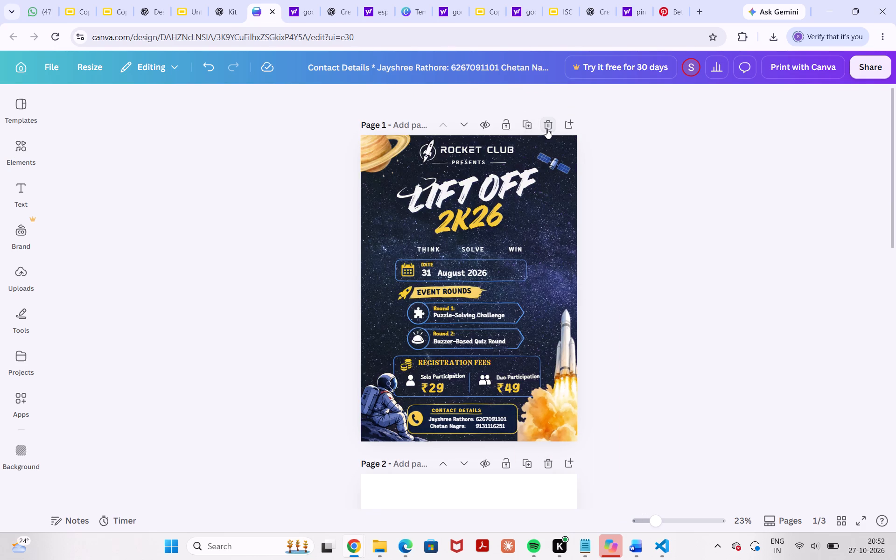
# Delete the white page 2 holding the "Back to Old School" reference poster.
pyautogui.scroll(-3, 546, 128)
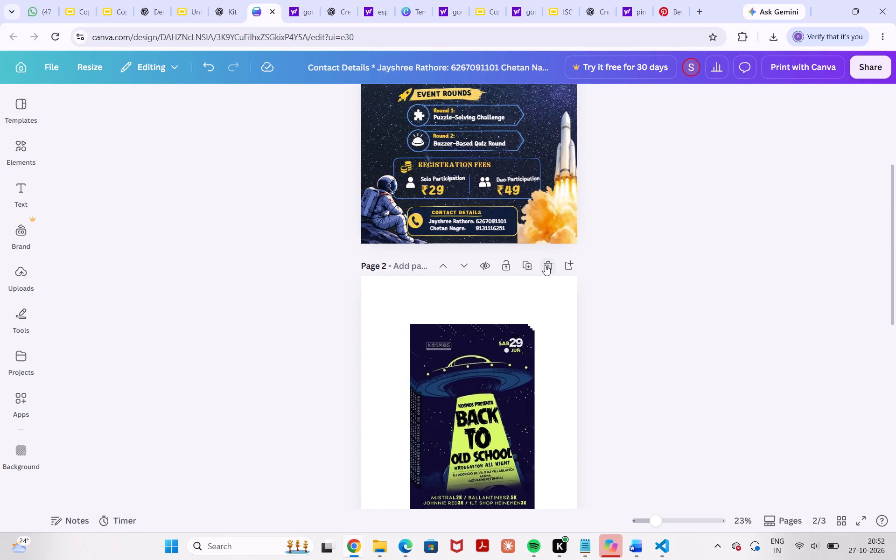
pyautogui.click(545, 265)
pyautogui.scroll(-4, 545, 265)
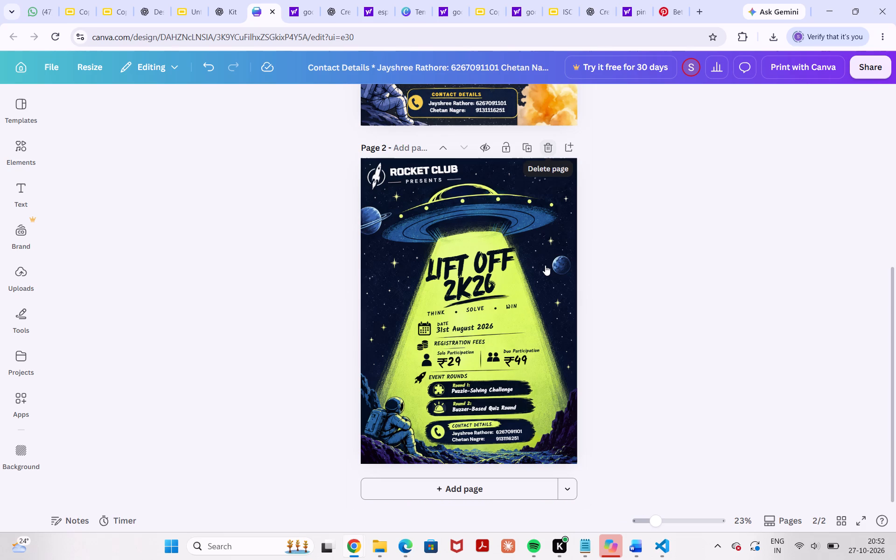
# Check the two remaining poster pages and download all pages of the design as a PDF Standard file.
pyautogui.scroll(5, 545, 265)
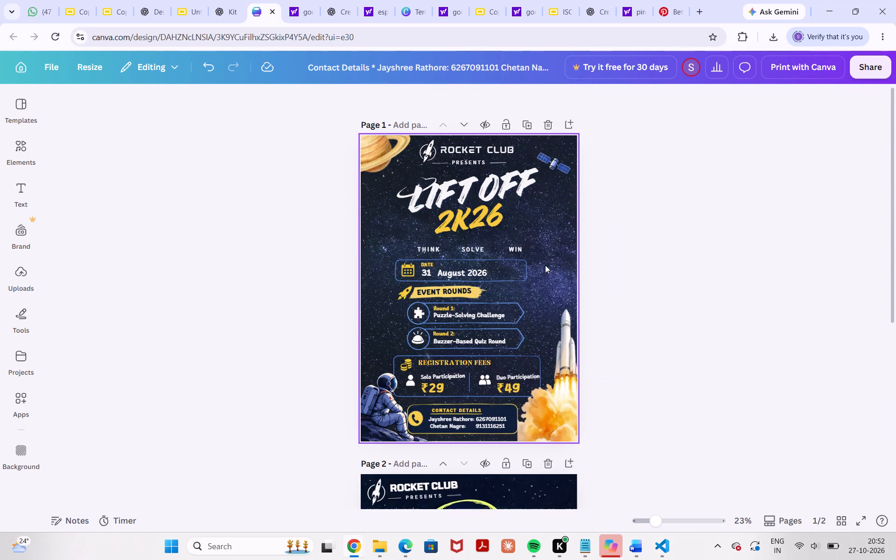
pyautogui.scroll(-5, 545, 265)
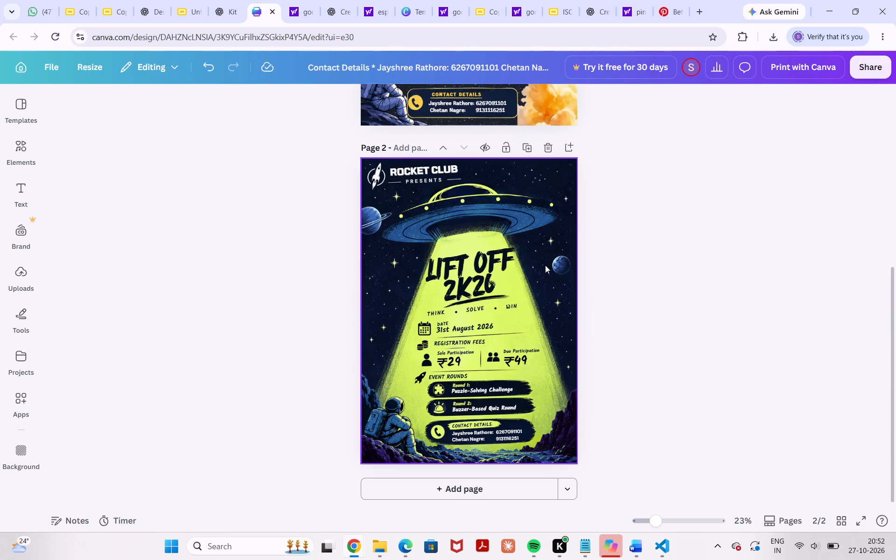
pyautogui.scroll(6, 569, 201)
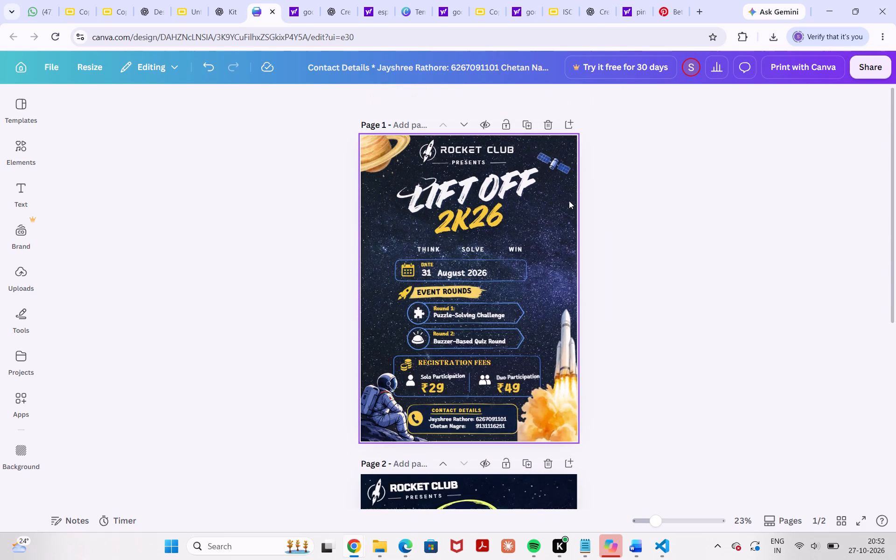
pyautogui.scroll(-8, 569, 201)
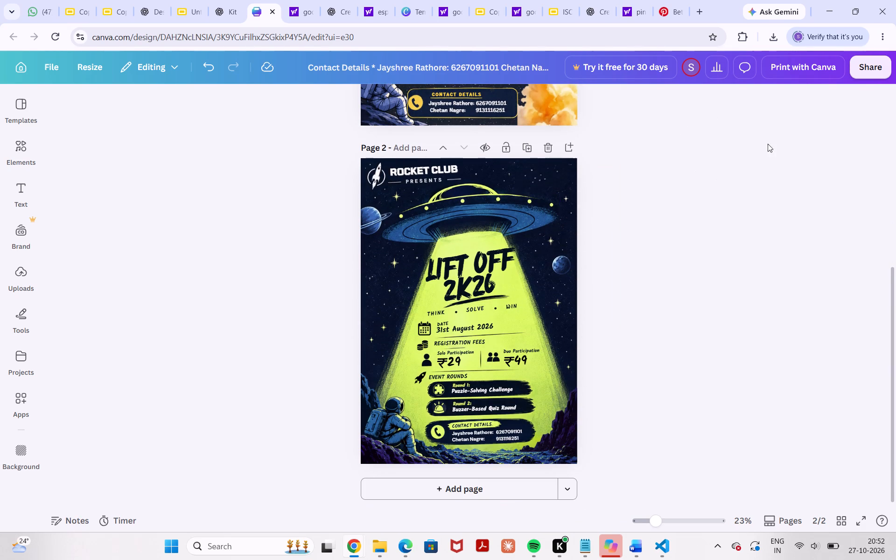
pyautogui.click(869, 70)
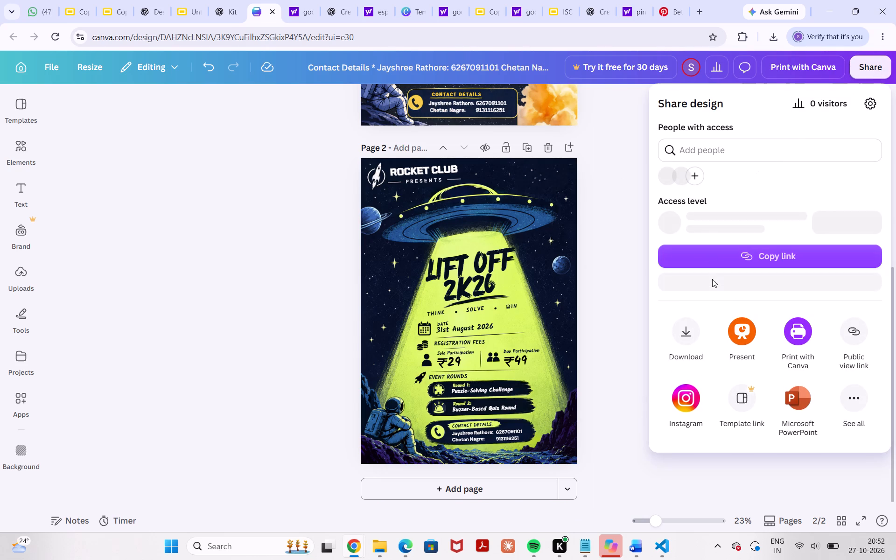
pyautogui.click(686, 350)
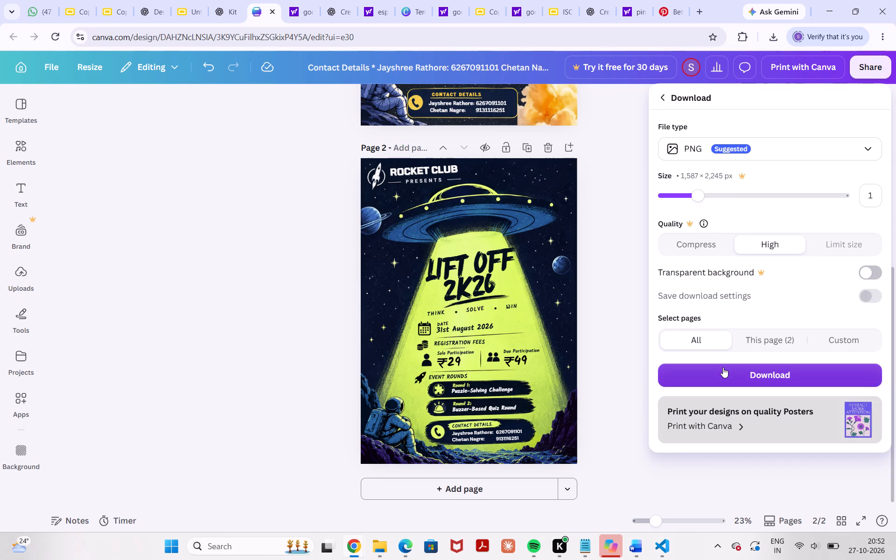
pyautogui.click(776, 144)
pyautogui.click(708, 247)
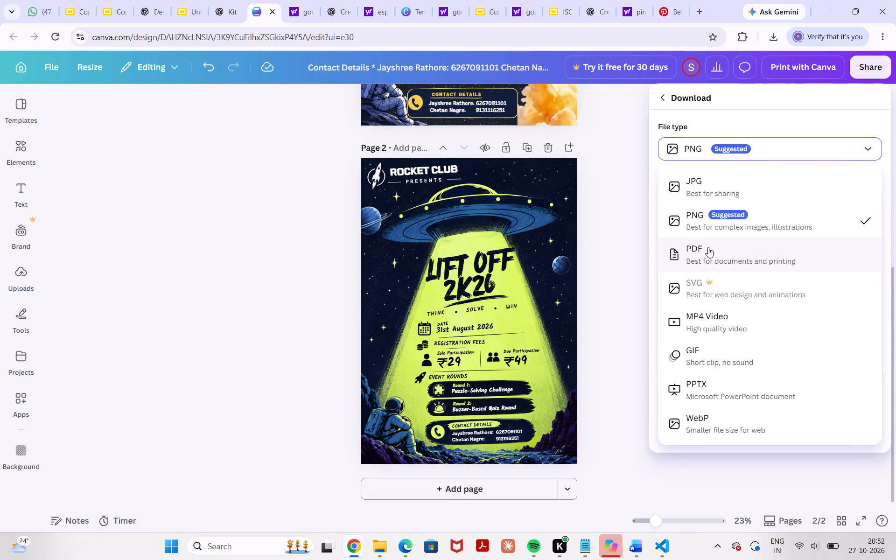
pyautogui.click(714, 363)
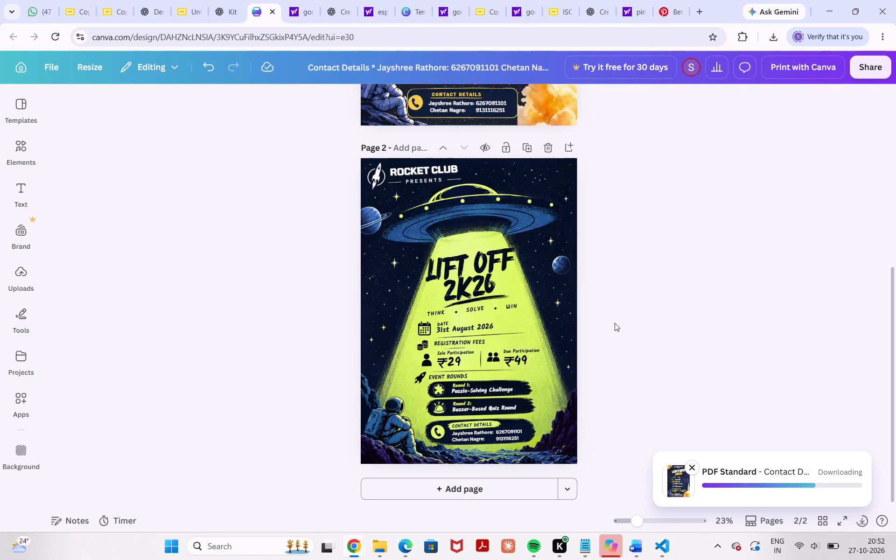
# Start the PDF Standard download of the poster design again using the fallback download link.
pyautogui.scroll(6, 615, 323)
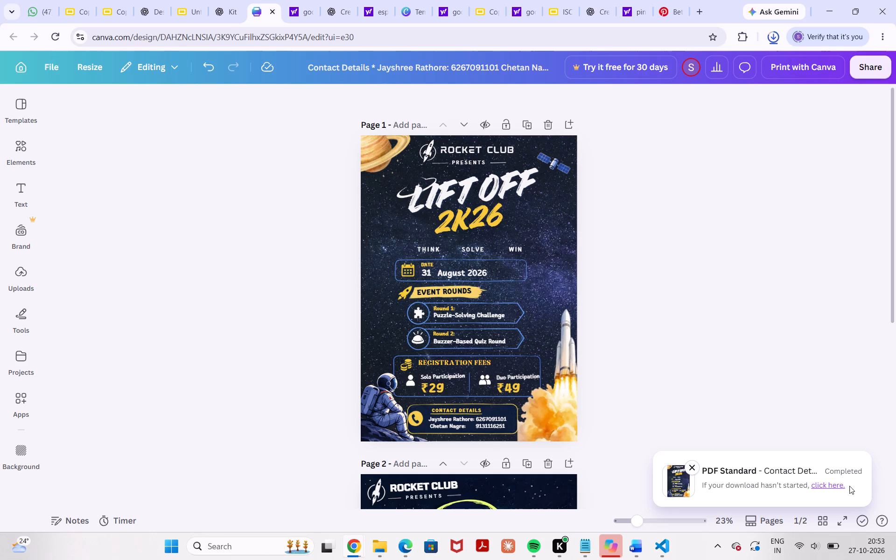
pyautogui.click(826, 487)
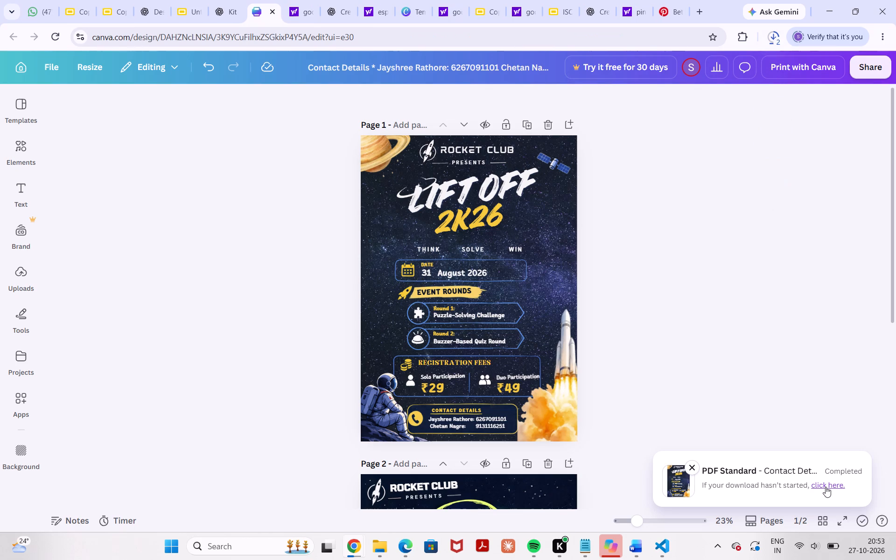